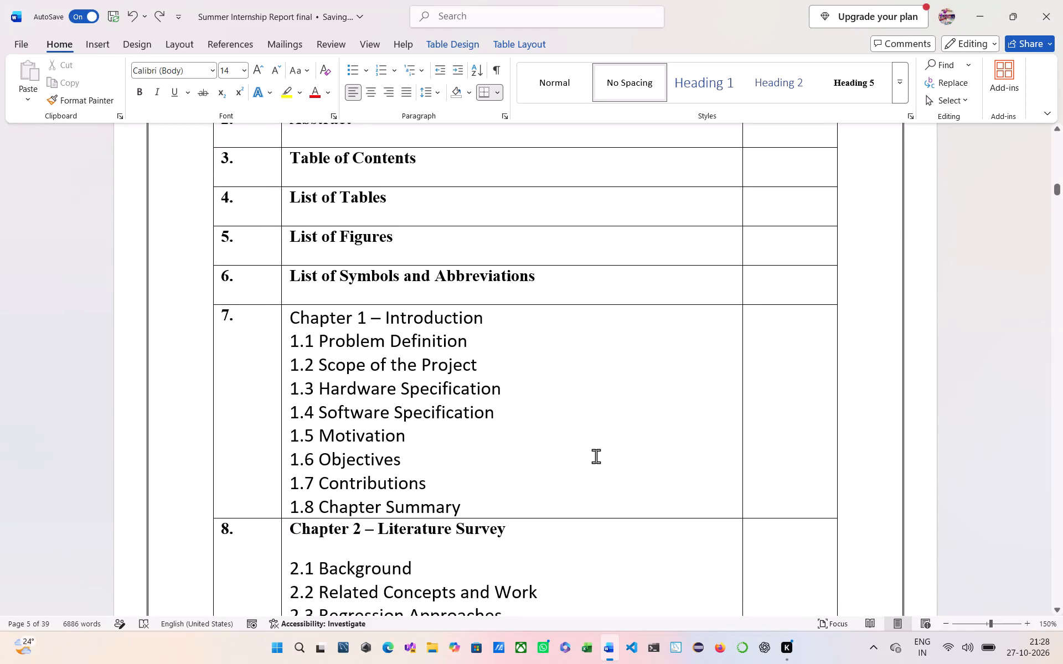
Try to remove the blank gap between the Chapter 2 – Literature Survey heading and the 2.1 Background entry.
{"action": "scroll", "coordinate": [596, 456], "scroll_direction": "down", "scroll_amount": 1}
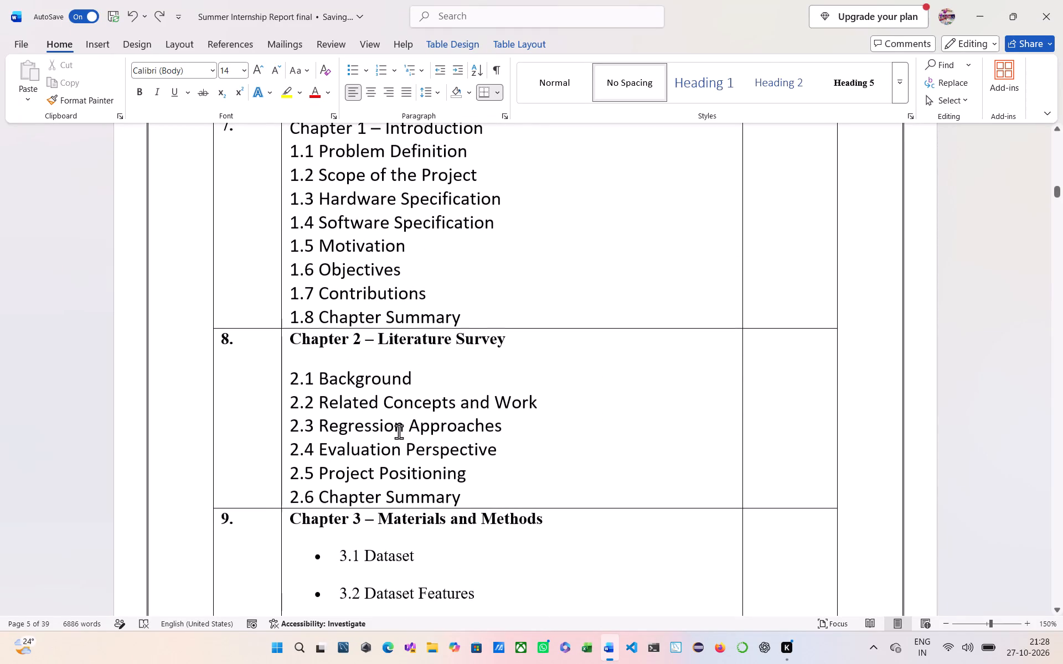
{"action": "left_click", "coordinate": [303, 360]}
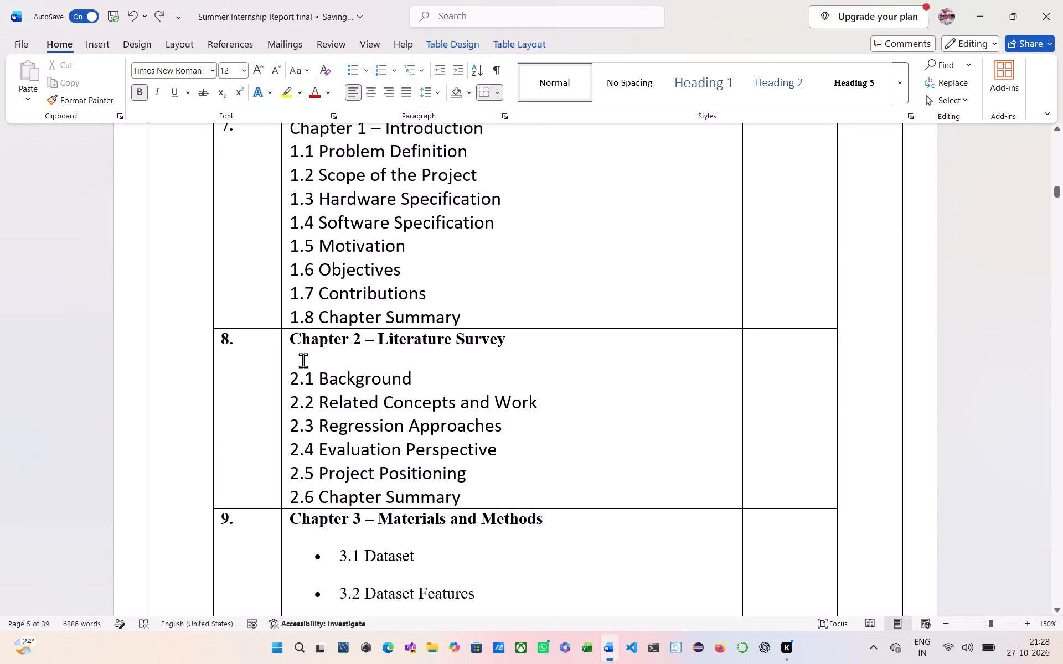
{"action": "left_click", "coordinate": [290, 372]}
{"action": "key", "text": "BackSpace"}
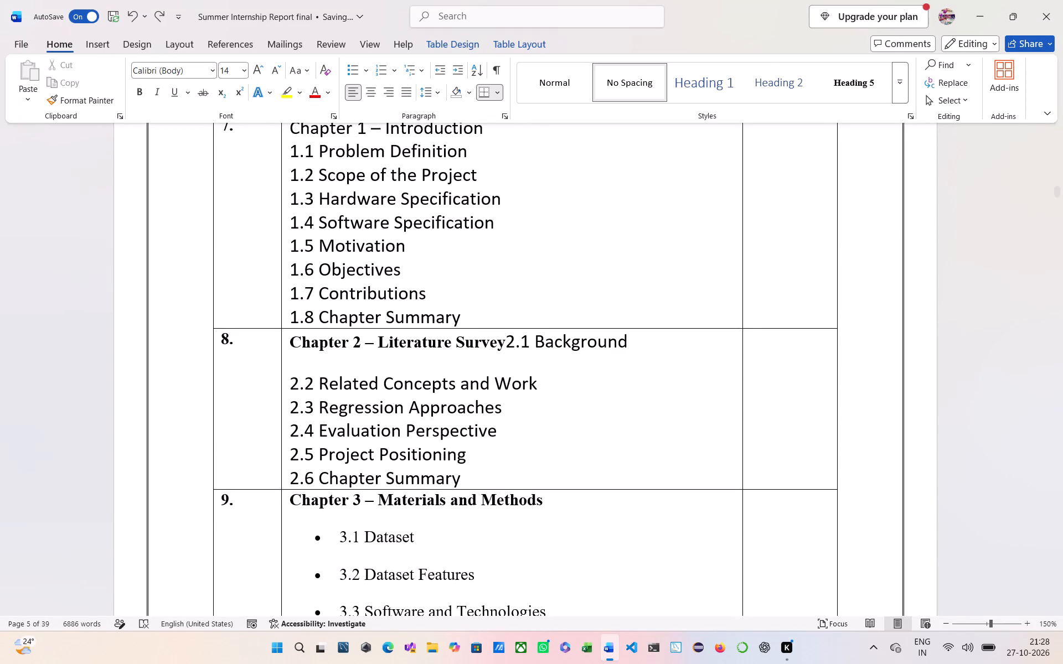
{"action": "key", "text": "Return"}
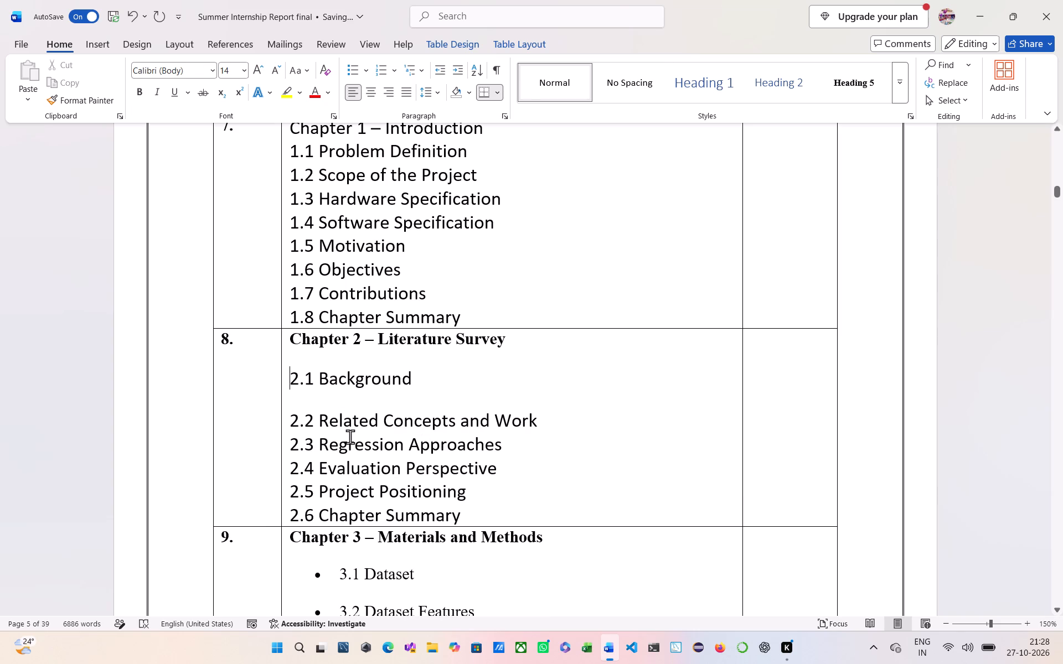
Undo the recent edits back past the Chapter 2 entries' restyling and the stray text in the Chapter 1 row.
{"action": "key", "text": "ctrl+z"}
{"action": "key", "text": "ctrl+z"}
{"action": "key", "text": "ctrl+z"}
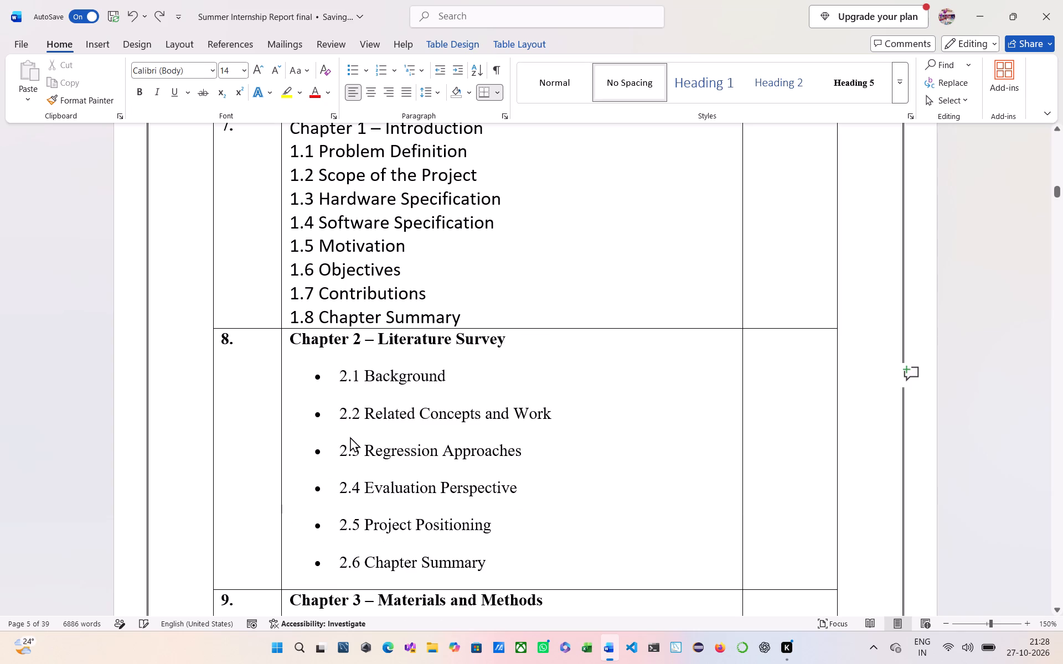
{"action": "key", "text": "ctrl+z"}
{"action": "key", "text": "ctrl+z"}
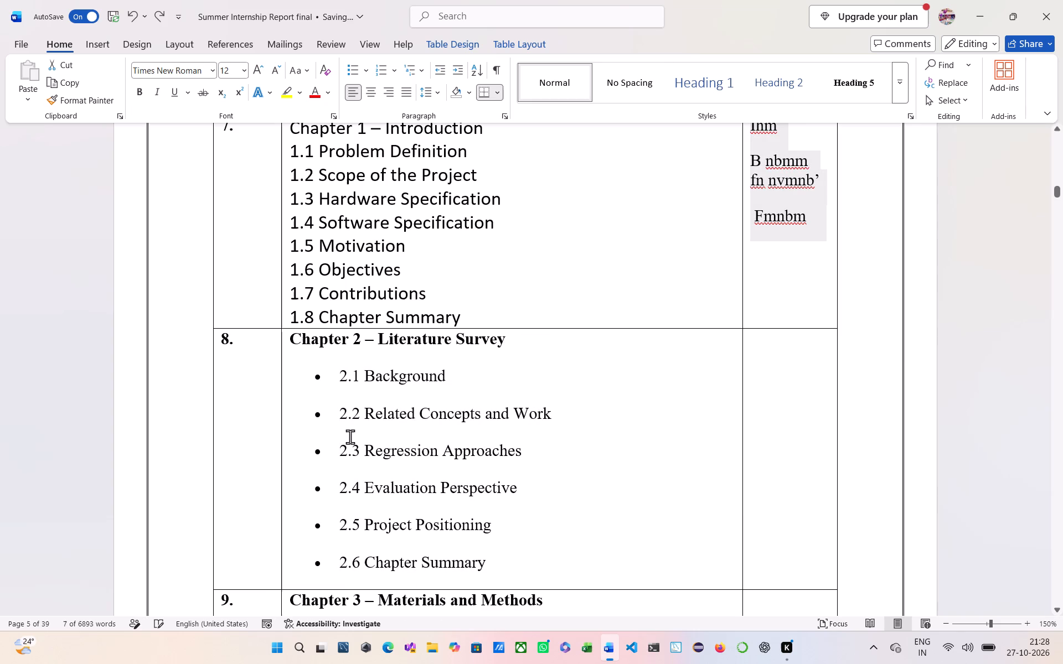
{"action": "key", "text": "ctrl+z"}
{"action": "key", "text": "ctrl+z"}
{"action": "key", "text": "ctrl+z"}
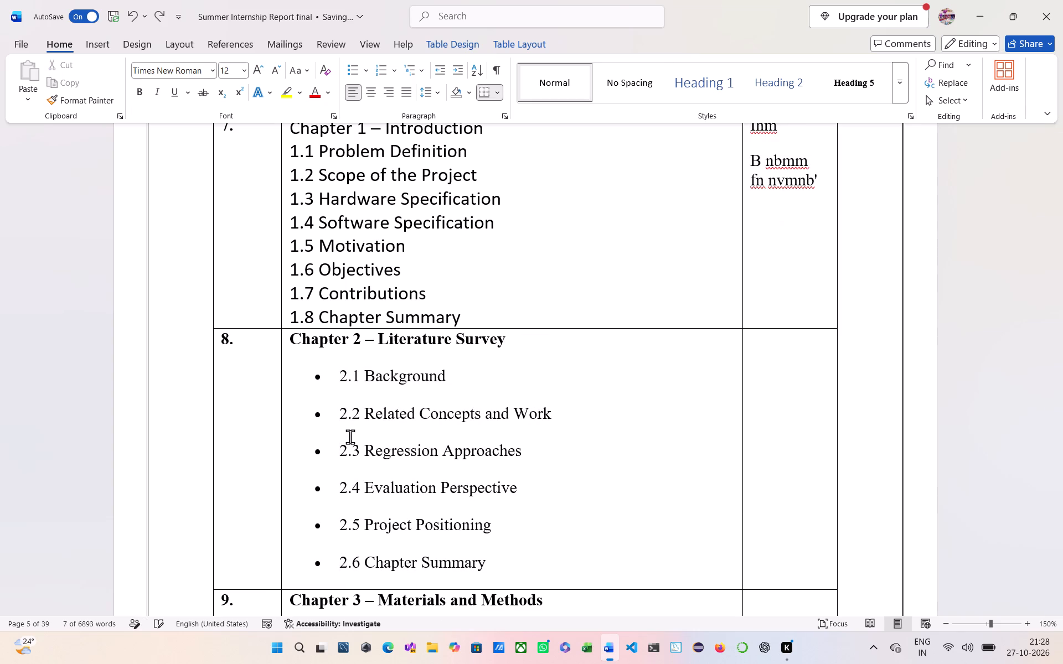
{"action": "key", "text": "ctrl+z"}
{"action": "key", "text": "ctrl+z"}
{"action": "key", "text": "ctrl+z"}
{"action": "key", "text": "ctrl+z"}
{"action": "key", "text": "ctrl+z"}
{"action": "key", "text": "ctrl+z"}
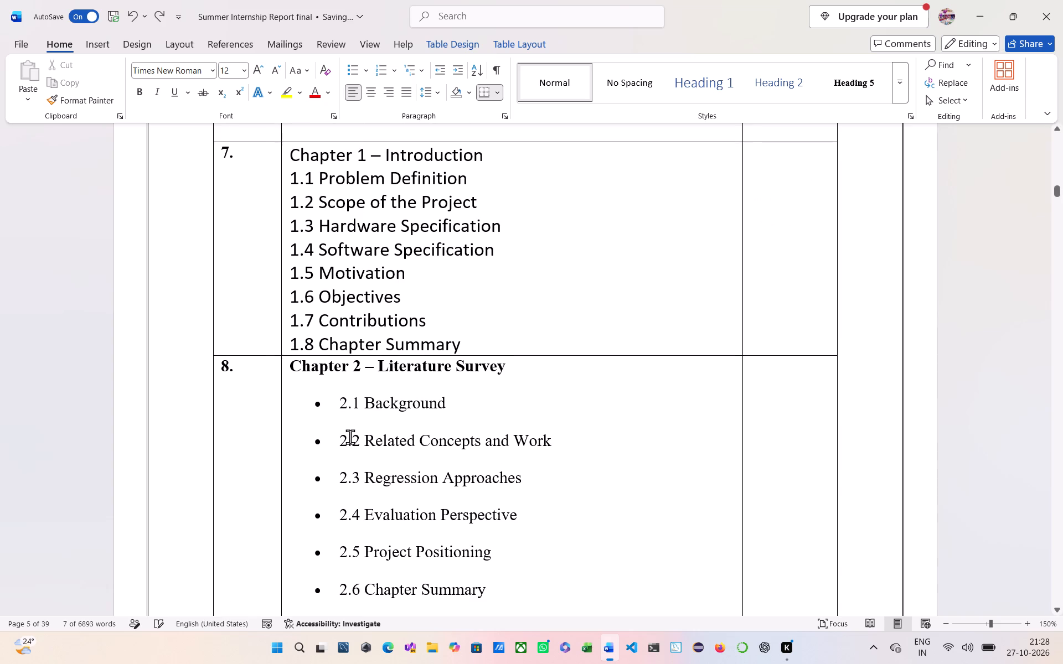
Apply the No Spacing style to the Chapter 2 entries 2.1 Background through 2.6 Chapter Summary.
{"action": "scroll", "coordinate": [371, 474], "scroll_direction": "down", "scroll_amount": 1}
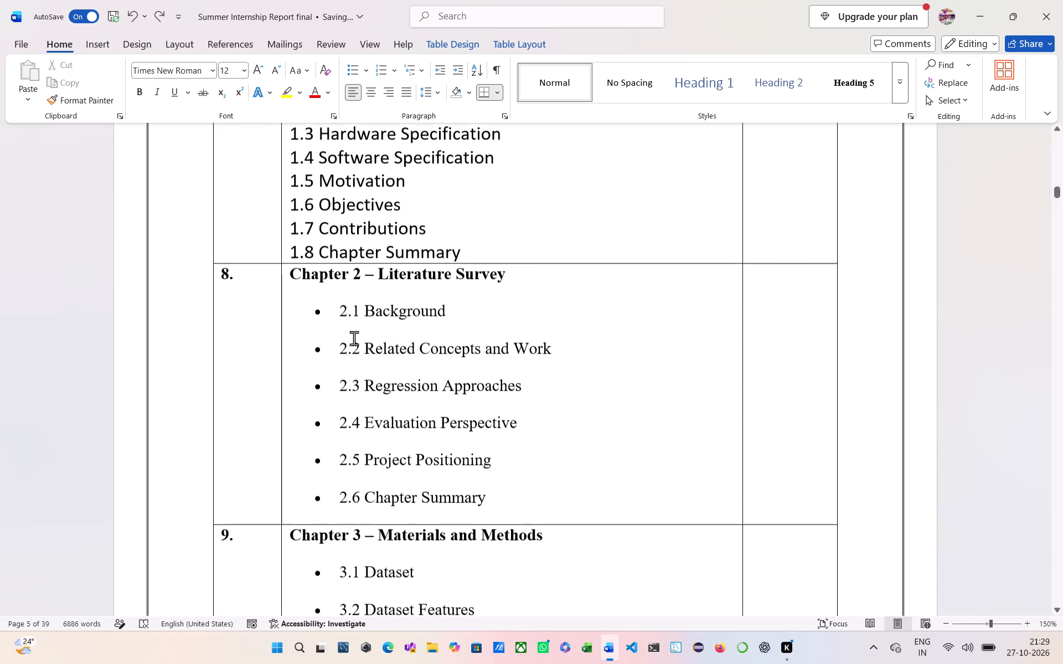
{"action": "left_click_drag", "start_coordinate": [336, 312], "coordinate": [512, 498]}
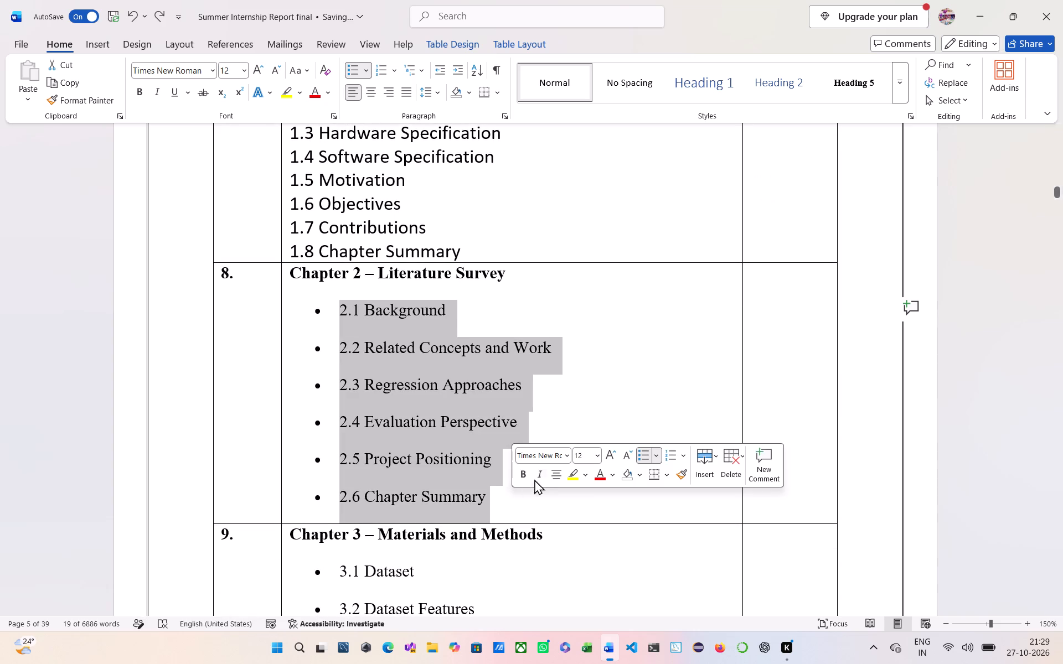
{"action": "left_click", "coordinate": [612, 96]}
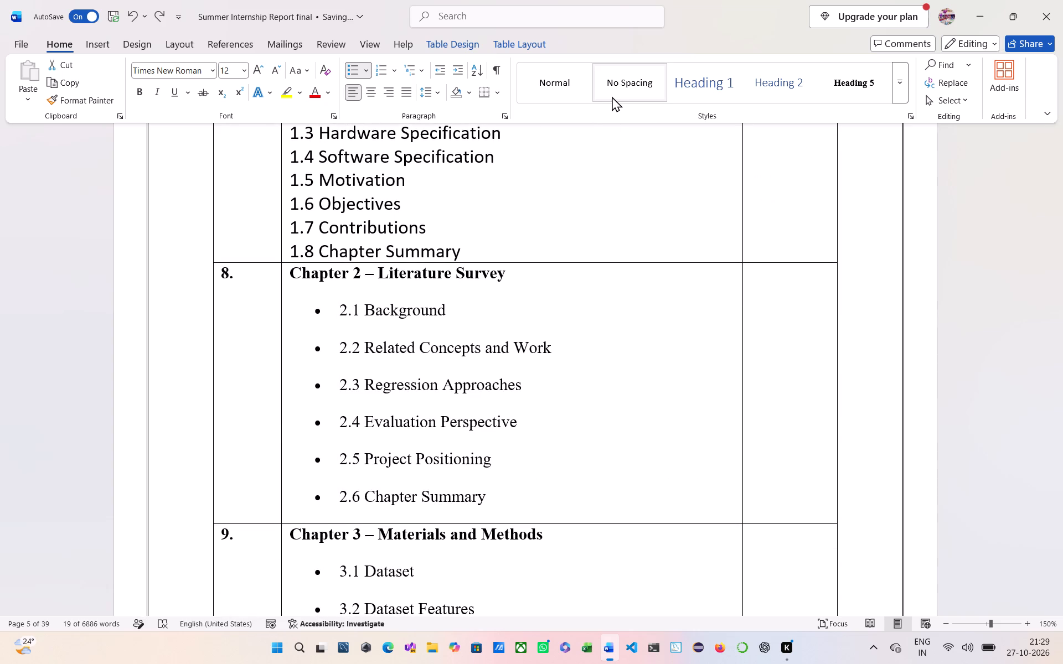
{"action": "left_click", "coordinate": [534, 281]}
Apply the No Spacing style to the Chapter 3 entries 3.1 Dataset through 3.8 Methodological Workflow.
{"action": "scroll", "coordinate": [534, 281], "scroll_direction": "down", "scroll_amount": 1}
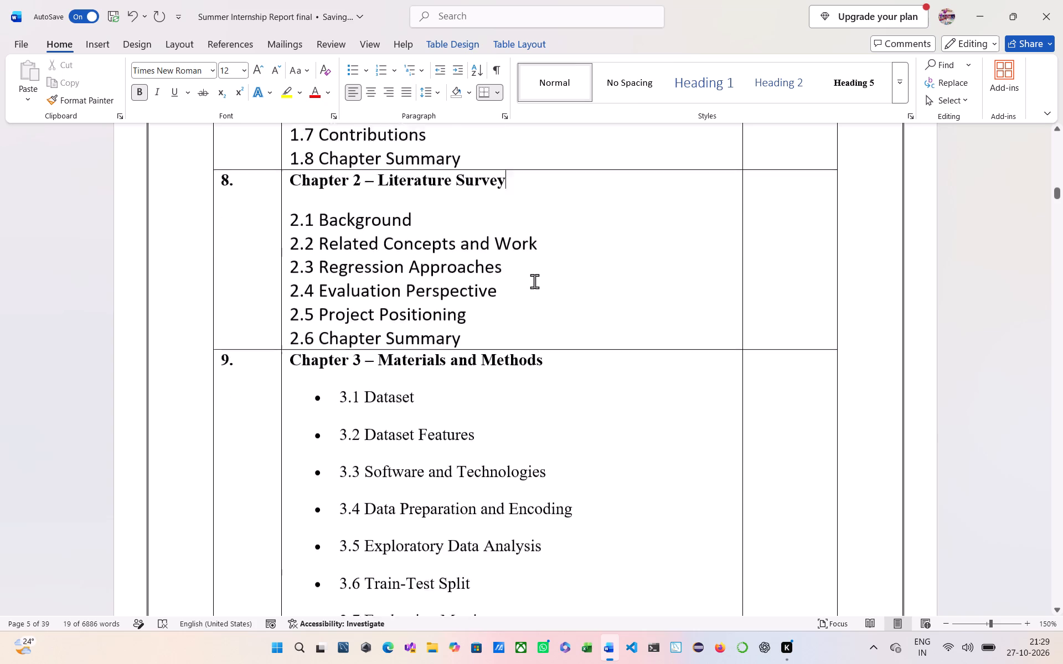
{"action": "scroll", "coordinate": [534, 281], "scroll_direction": "down", "scroll_amount": 1}
{"action": "left_click_drag", "start_coordinate": [339, 222], "coordinate": [544, 437]}
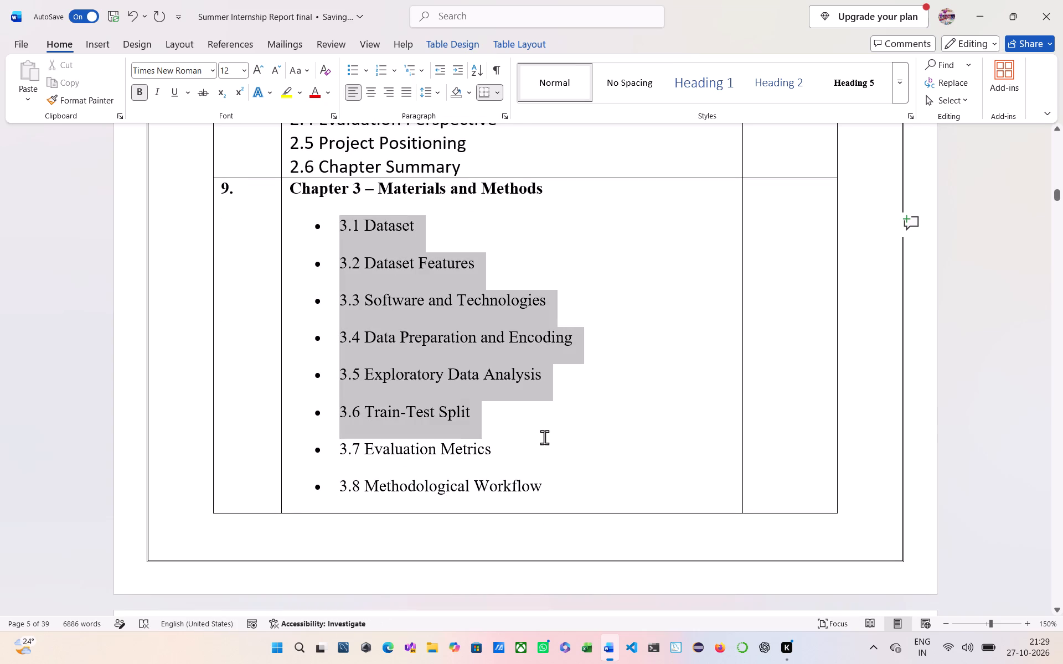
{"action": "left_click_drag", "start_coordinate": [544, 437], "coordinate": [546, 509]}
{"action": "left_click", "coordinate": [615, 94]}
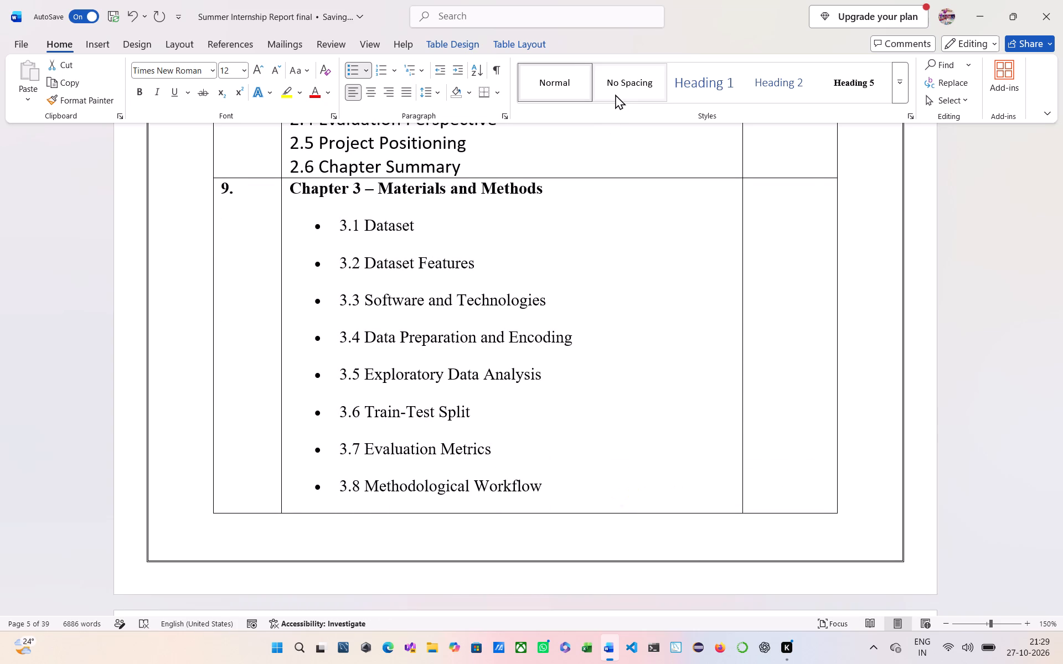
Apply the No Spacing style to all Chapter 4 entries, 4.1 System Design through 4.11 Chapter Summary, across both pages.
{"action": "scroll", "coordinate": [578, 279], "scroll_direction": "down", "scroll_amount": 1}
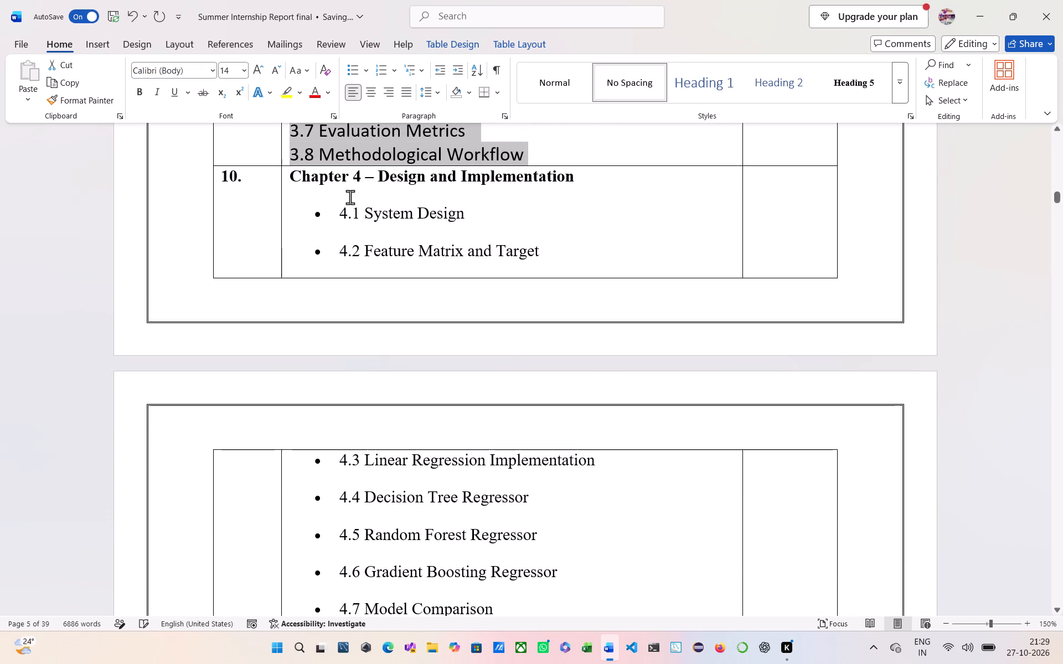
{"action": "left_click_drag", "start_coordinate": [310, 215], "coordinate": [575, 500]}
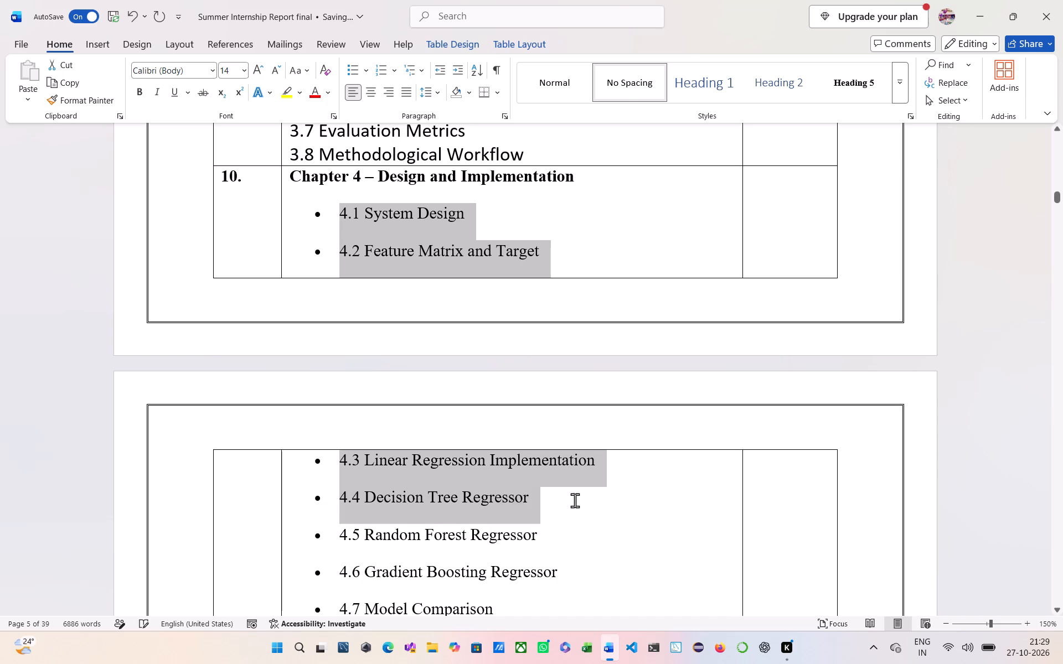
{"action": "left_click_drag", "start_coordinate": [575, 500], "coordinate": [571, 618]}
{"action": "left_click_drag", "start_coordinate": [571, 618], "coordinate": [552, 663]}
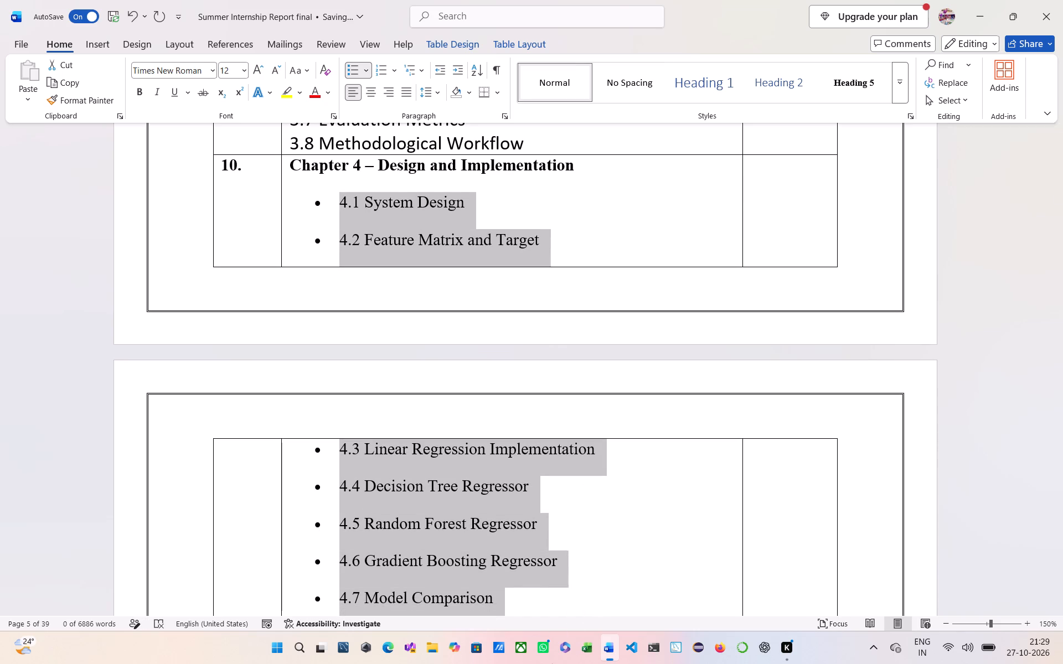
{"action": "left_click_drag", "start_coordinate": [552, 663], "coordinate": [550, 656]}
{"action": "left_click", "coordinate": [618, 88]}
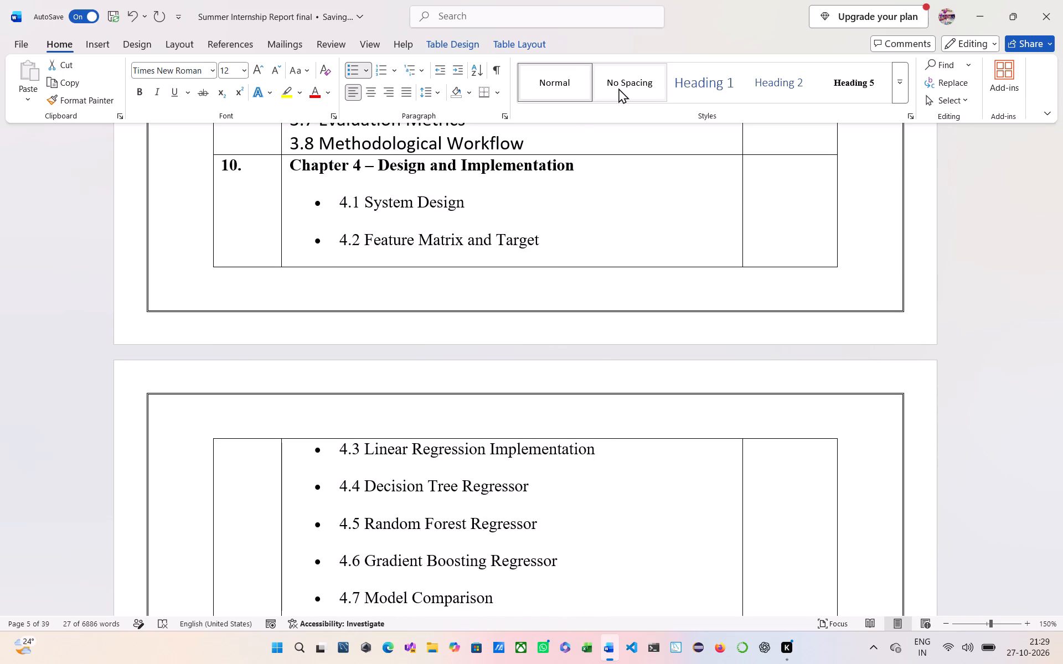
{"action": "scroll", "coordinate": [586, 357], "scroll_direction": "down", "scroll_amount": 2}
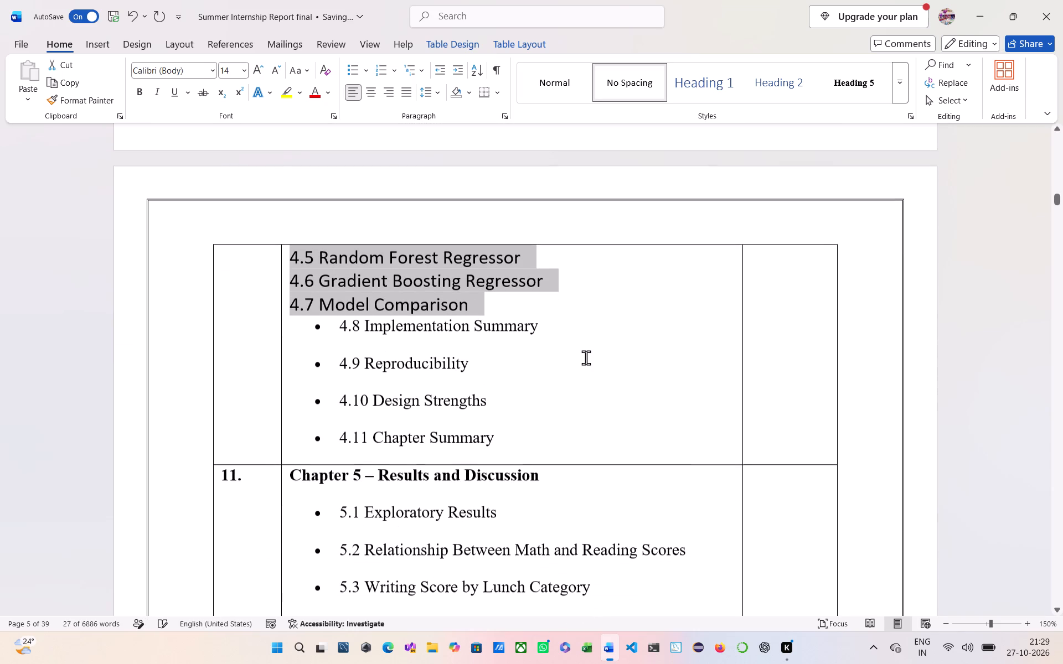
{"action": "left_click_drag", "start_coordinate": [316, 324], "coordinate": [384, 323]}
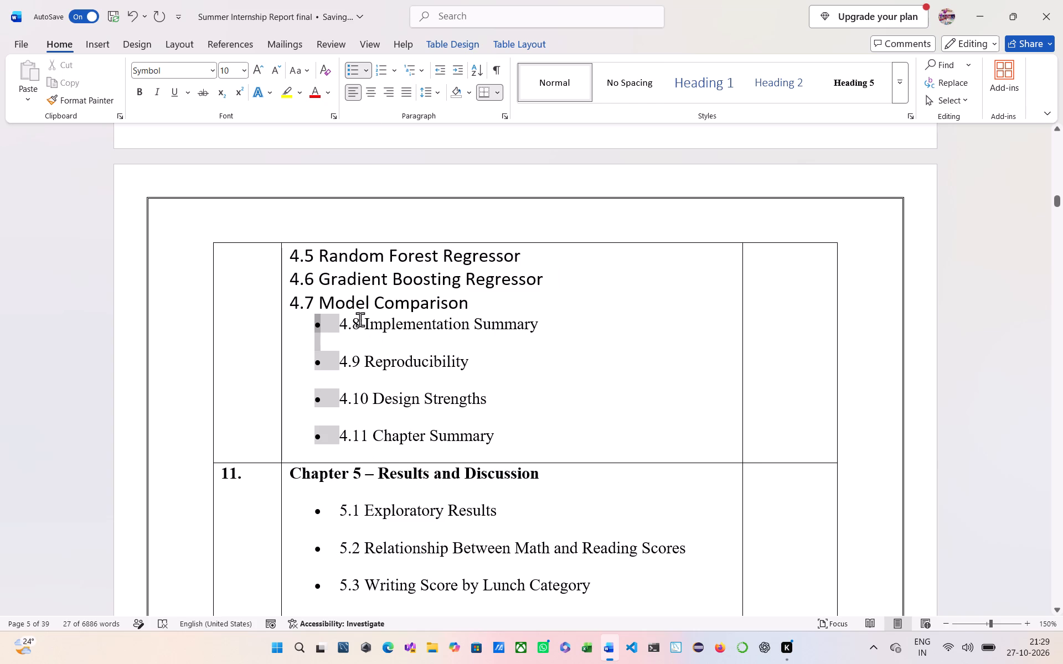
{"action": "left_click_drag", "start_coordinate": [338, 324], "coordinate": [517, 432]}
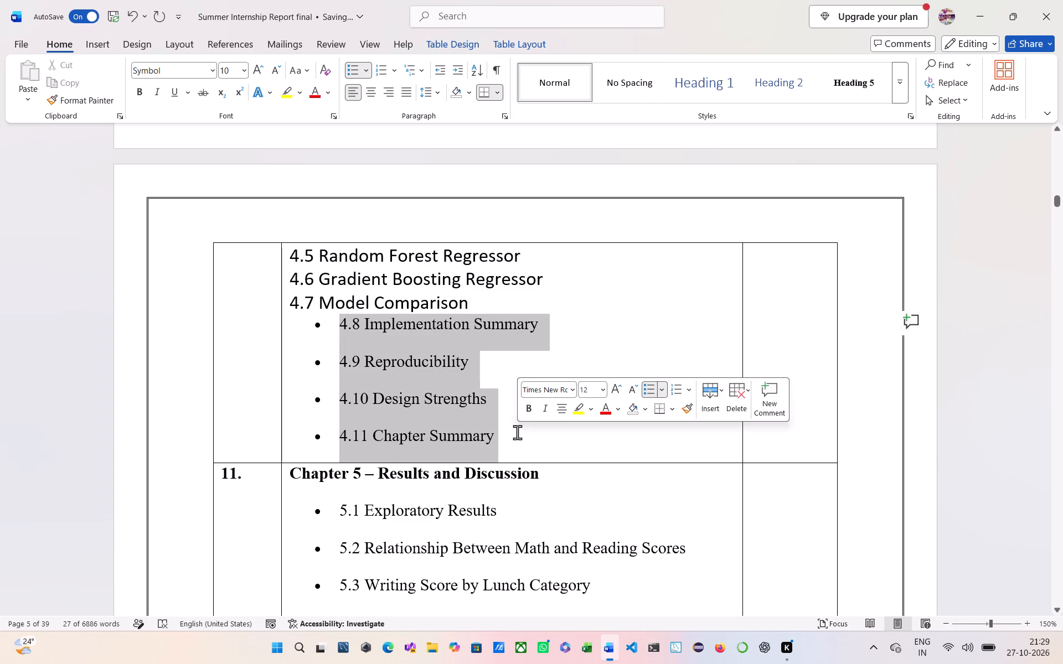
{"action": "left_click", "coordinate": [623, 89]}
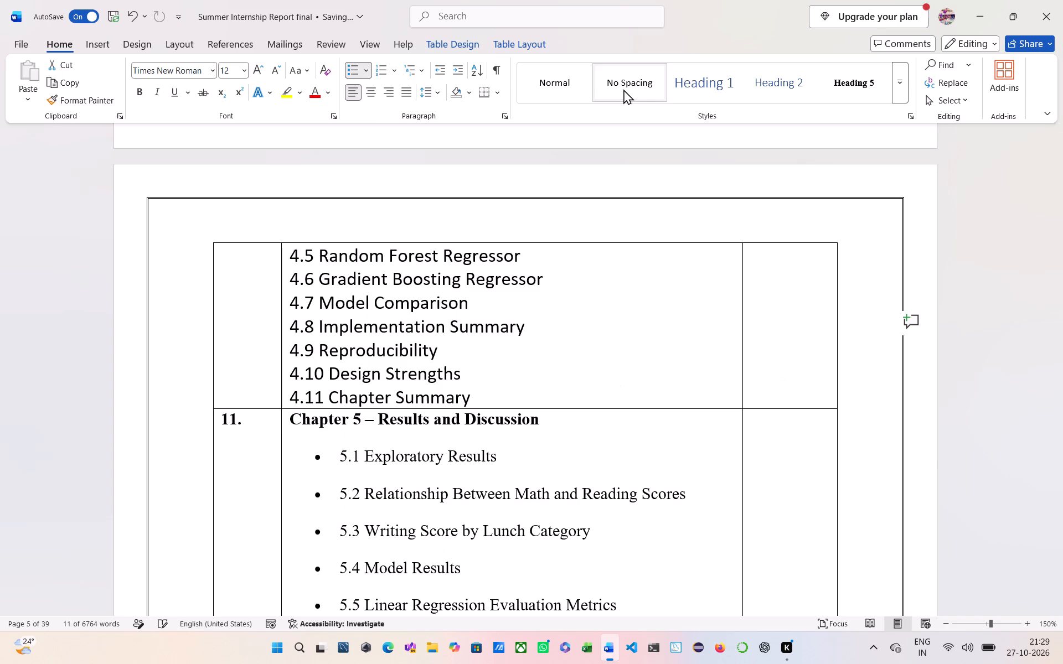
Apply the No Spacing style to the Chapter 5 entries 5.1 Exploratory Results through 5.8 Chapter Summary.
{"action": "scroll", "coordinate": [533, 412], "scroll_direction": "down", "scroll_amount": 1}
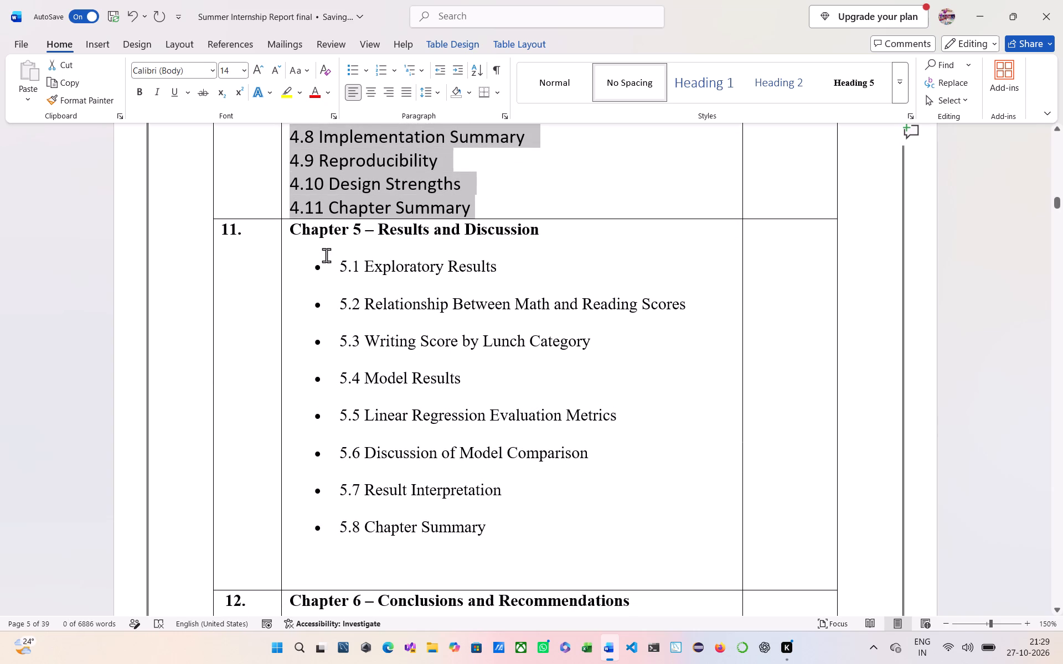
{"action": "left_click", "coordinate": [339, 267]}
{"action": "left_click_drag", "start_coordinate": [339, 267], "coordinate": [574, 512]}
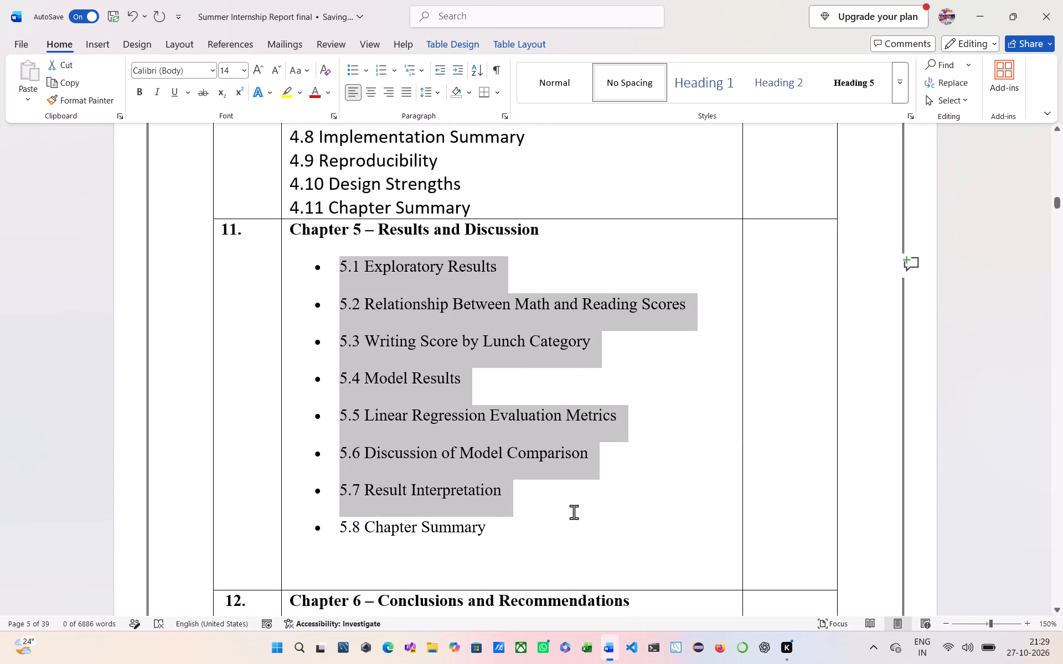
{"action": "left_click_drag", "start_coordinate": [574, 512], "coordinate": [569, 554]}
{"action": "left_click", "coordinate": [642, 86]}
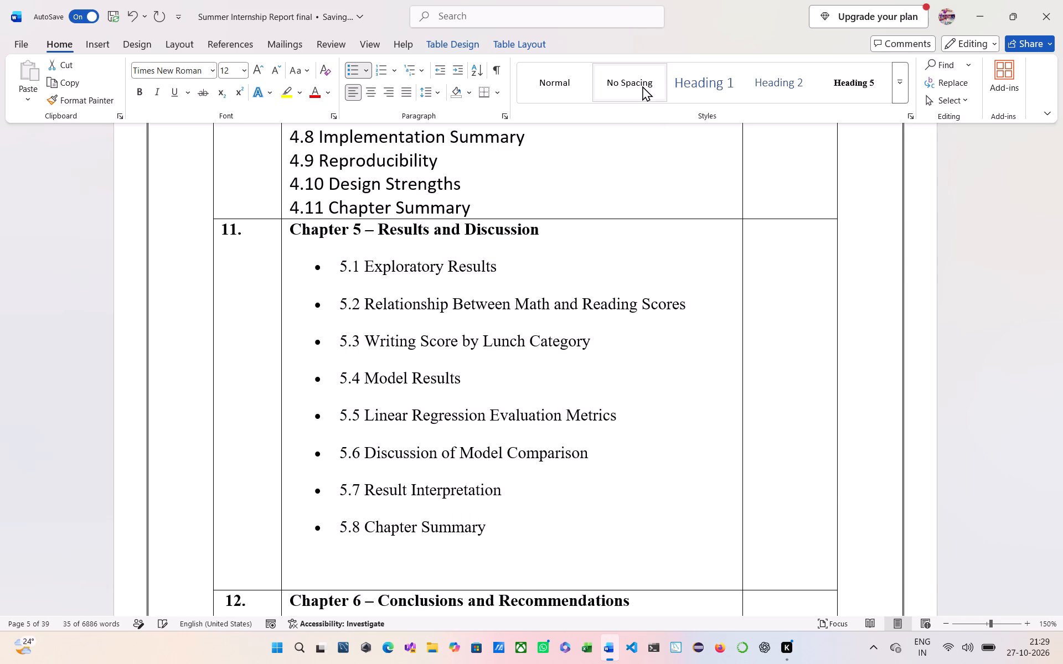
Apply the No Spacing style to the Chapter 6 entries 6.1 Conclusion through 6.5 Final Statement.
{"action": "scroll", "coordinate": [464, 393], "scroll_direction": "down", "scroll_amount": 1}
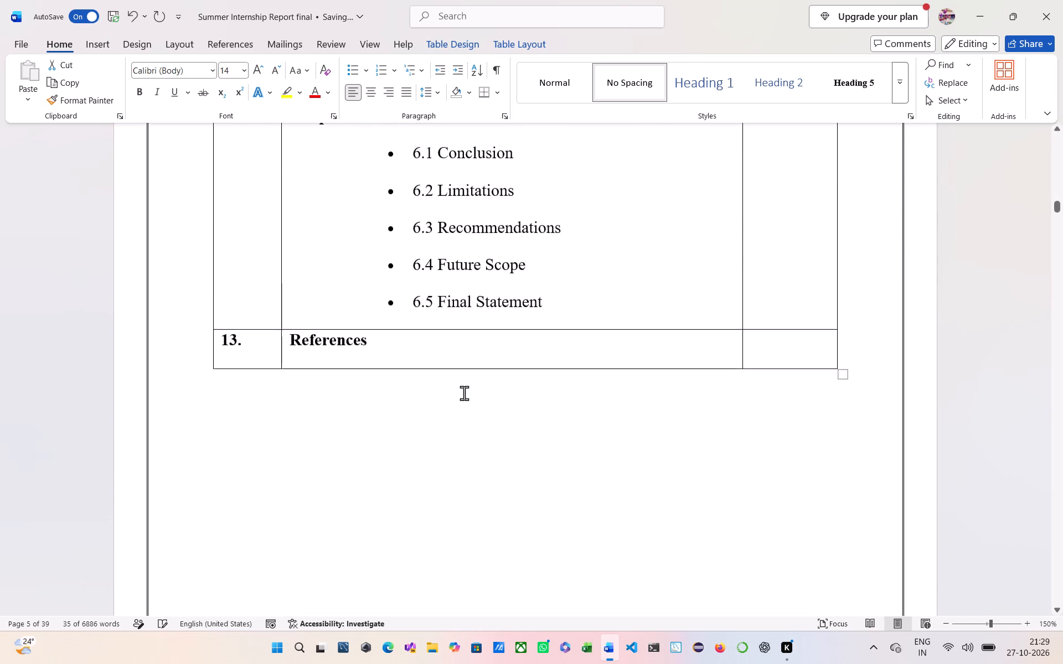
{"action": "scroll", "coordinate": [464, 393], "scroll_direction": "down", "scroll_amount": 1}
{"action": "left_click_drag", "start_coordinate": [403, 268], "coordinate": [601, 505]}
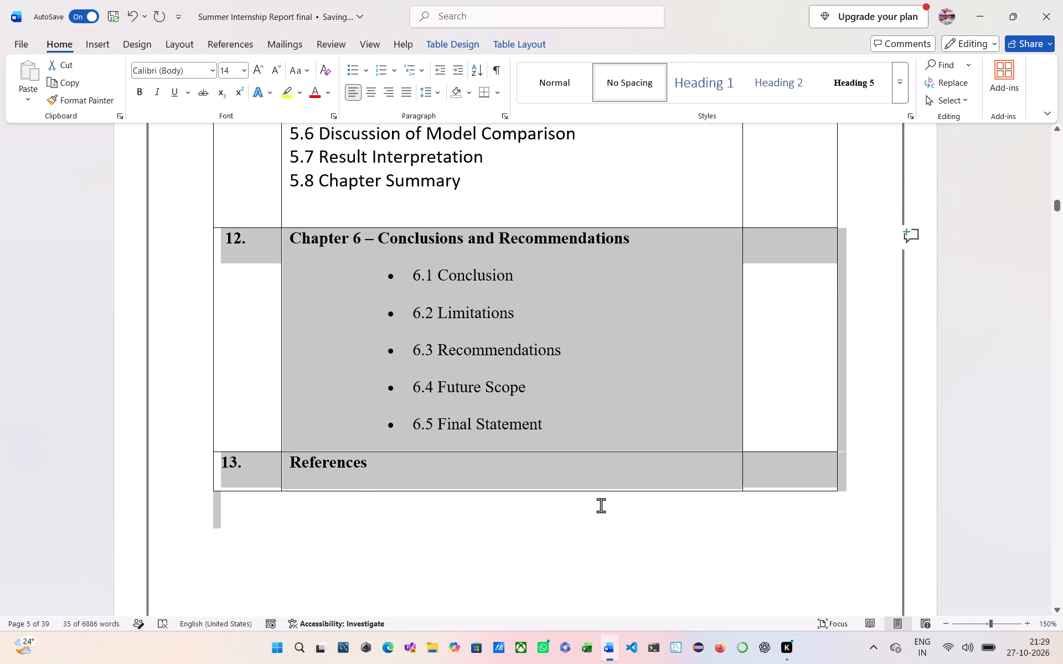
{"action": "left_click_drag", "start_coordinate": [601, 505], "coordinate": [581, 438]}
{"action": "left_click", "coordinate": [643, 80]}
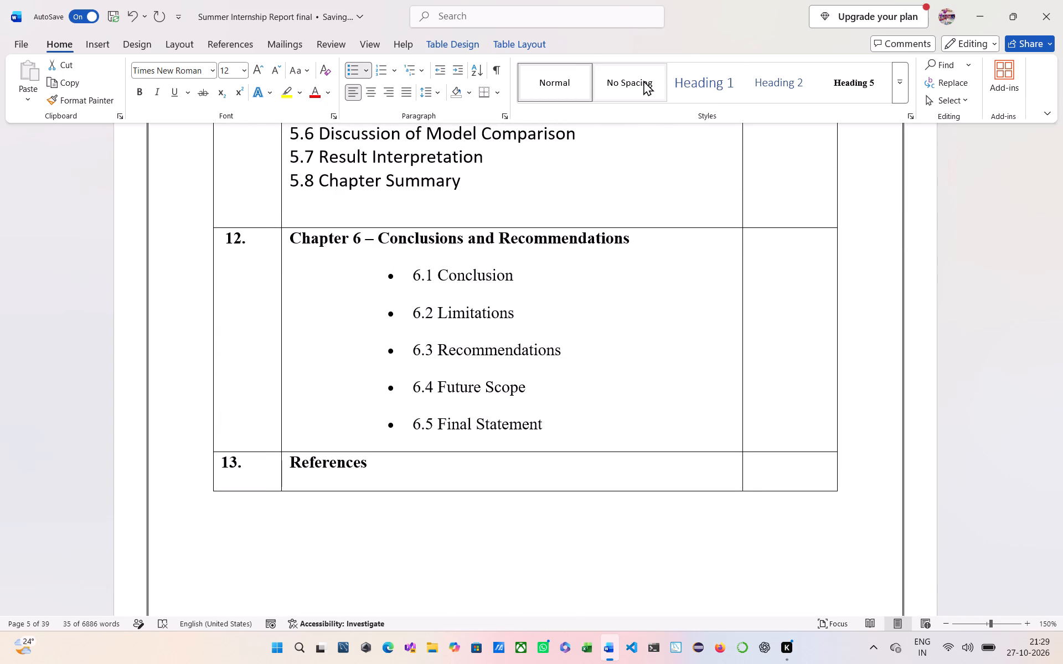
{"action": "left_click", "coordinate": [565, 310]}
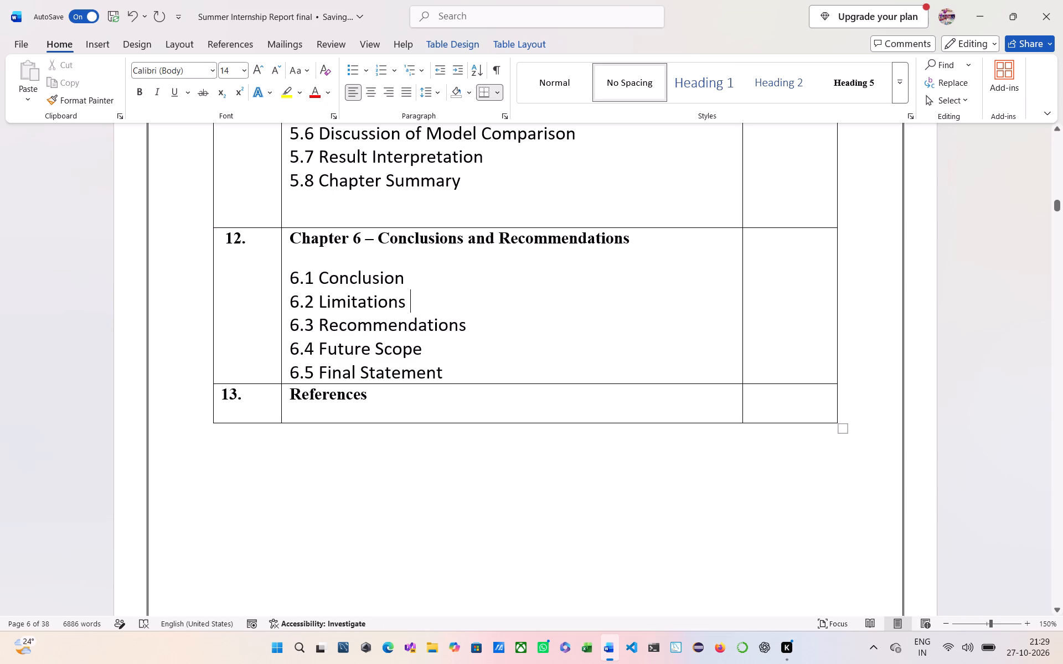
Delete the surplus blank lines between the contents table and the ACKNOWLEDGEMENT heading.
{"action": "scroll", "coordinate": [565, 310], "scroll_direction": "up", "scroll_amount": 1}
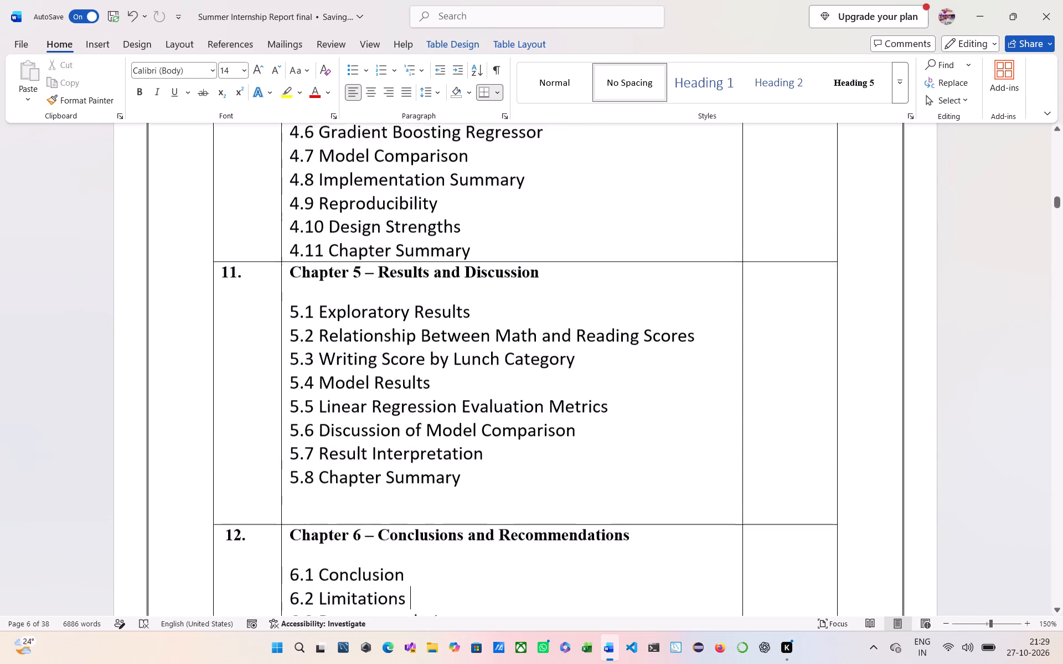
{"action": "scroll", "coordinate": [565, 310], "scroll_direction": "up", "scroll_amount": 2}
{"action": "scroll", "coordinate": [565, 310], "scroll_direction": "down", "scroll_amount": 6}
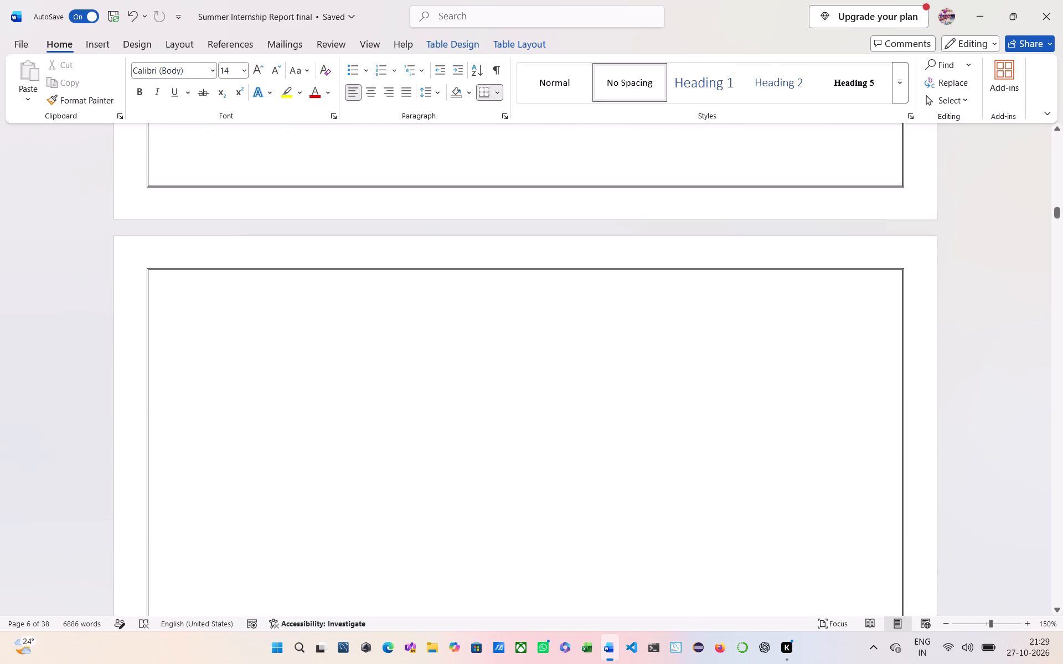
{"action": "scroll", "coordinate": [565, 310], "scroll_direction": "down", "scroll_amount": 2}
{"action": "left_click", "coordinate": [539, 206]}
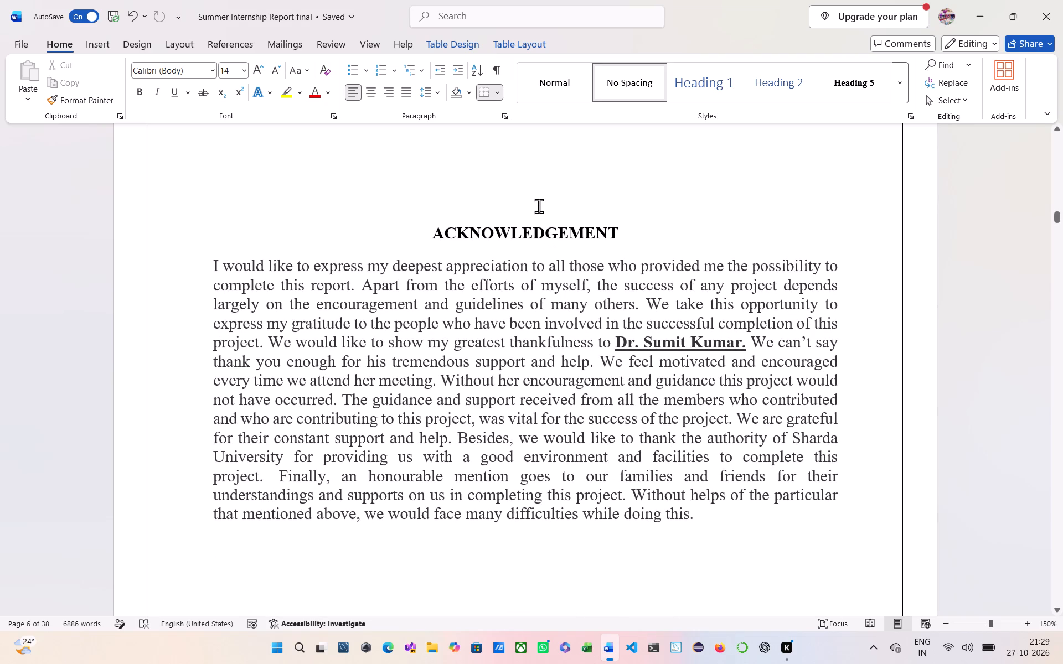
{"action": "key", "text": "BackSpace"}
{"action": "key", "text": "BackSpace"}
{"action": "key", "text": "BackSpace"}
{"action": "scroll", "coordinate": [539, 206], "scroll_direction": "up", "scroll_amount": 1}
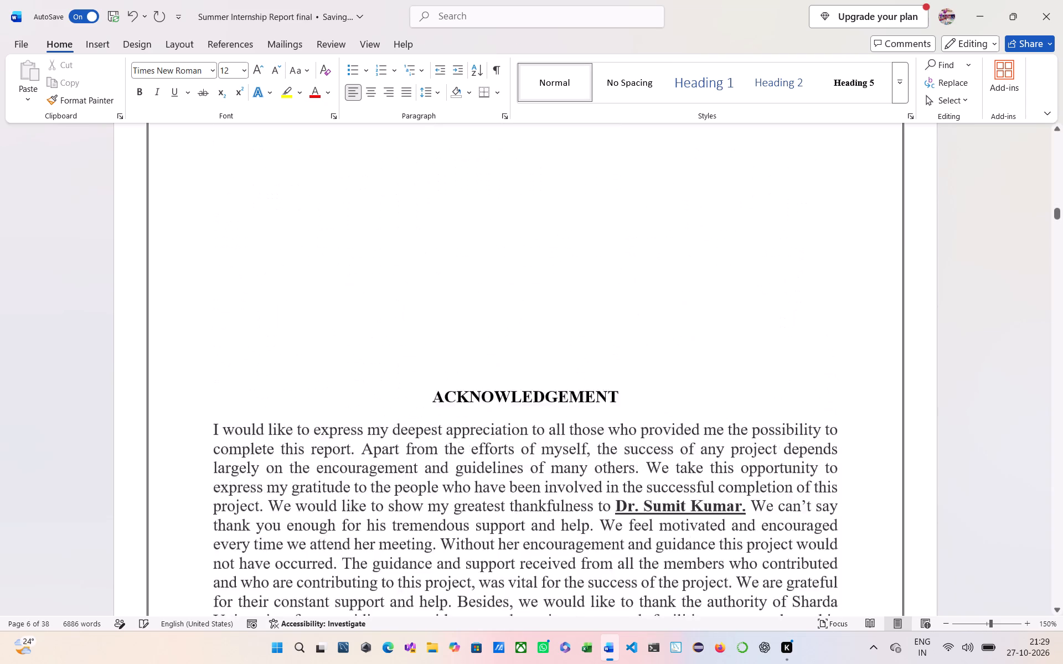
{"action": "scroll", "coordinate": [539, 206], "scroll_direction": "up", "scroll_amount": 1}
{"action": "key", "text": "BackSpace"}
{"action": "key", "text": "BackSpace"}
{"action": "key", "text": "BackSpace"}
{"action": "key", "text": "BackSpace"}
{"action": "key", "text": "BackSpace"}
{"action": "key", "text": "BackSpace"}
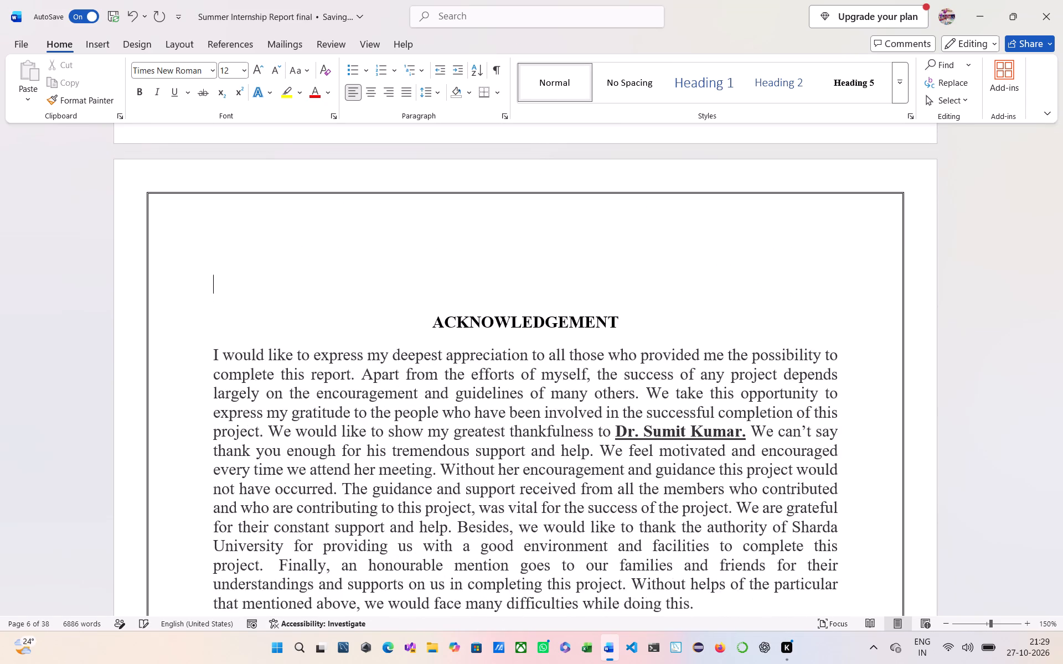
{"action": "key", "text": "BackSpace"}
{"action": "scroll", "coordinate": [654, 308], "scroll_direction": "down", "scroll_amount": 2}
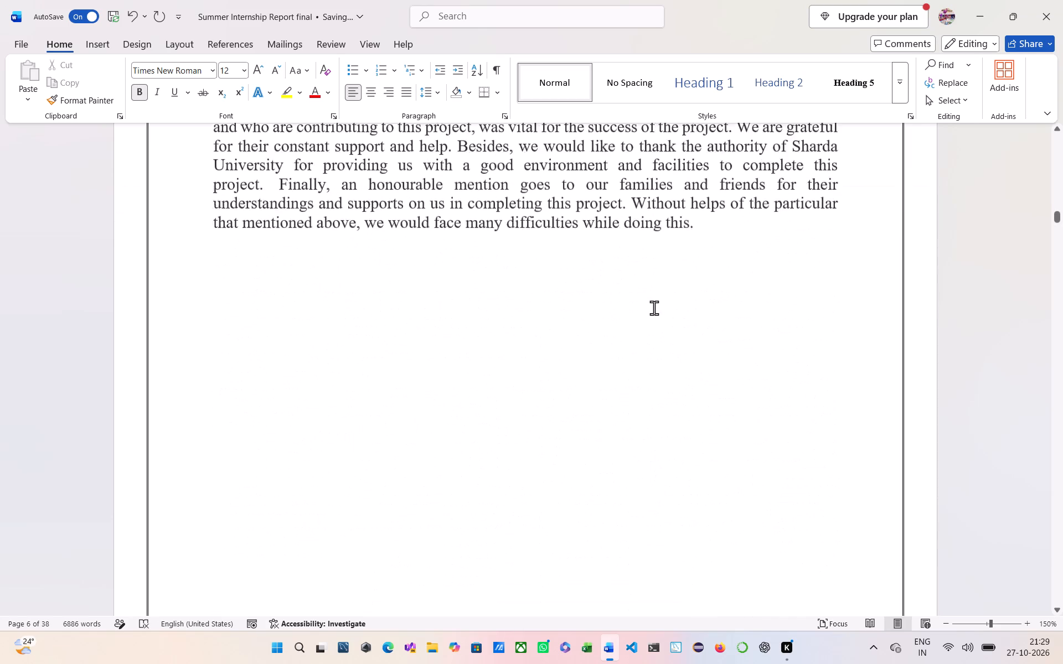
Review the report's layout from the Acknowledgement through Chapter 1, then from the cover page to the Declaration.
{"action": "scroll", "coordinate": [654, 308], "scroll_direction": "down", "scroll_amount": 6}
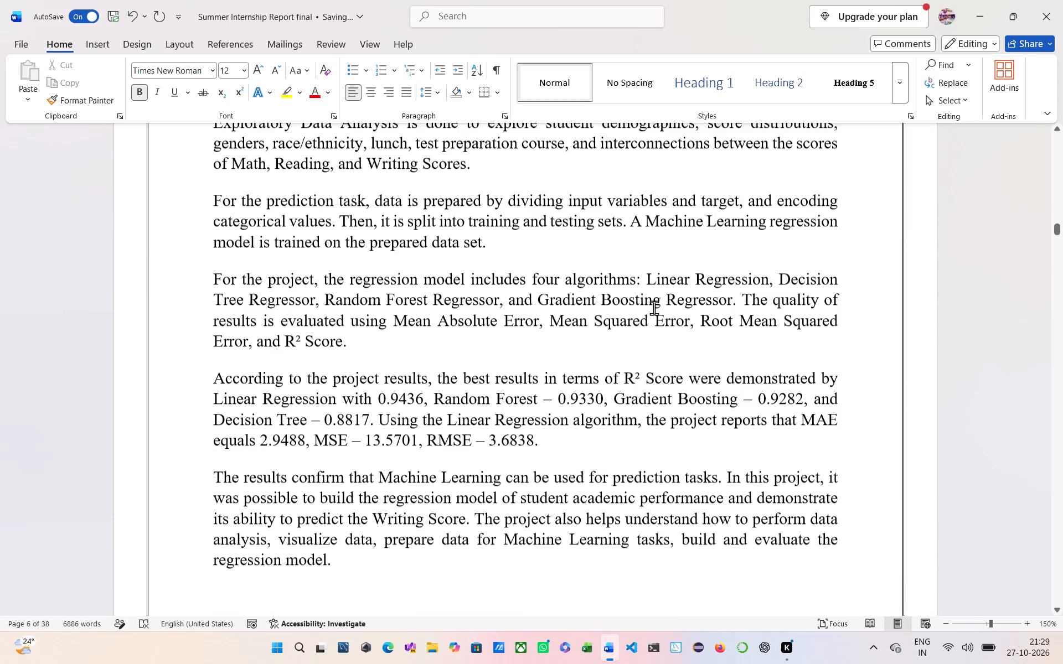
{"action": "scroll", "coordinate": [654, 308], "scroll_direction": "down", "scroll_amount": 6}
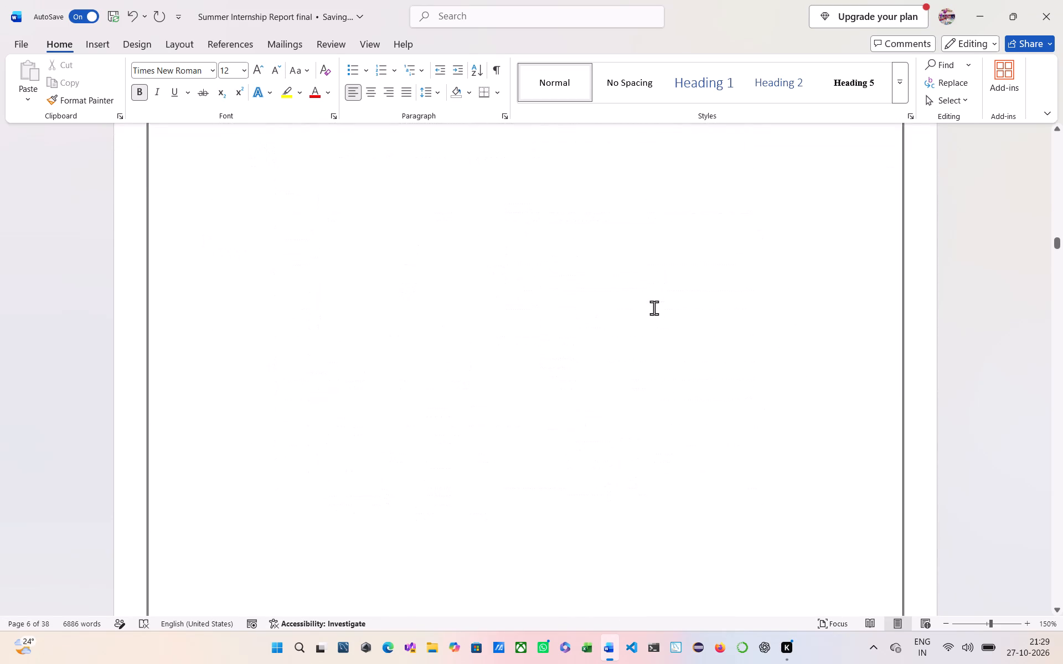
{"action": "scroll", "coordinate": [654, 308], "scroll_direction": "down", "scroll_amount": 7}
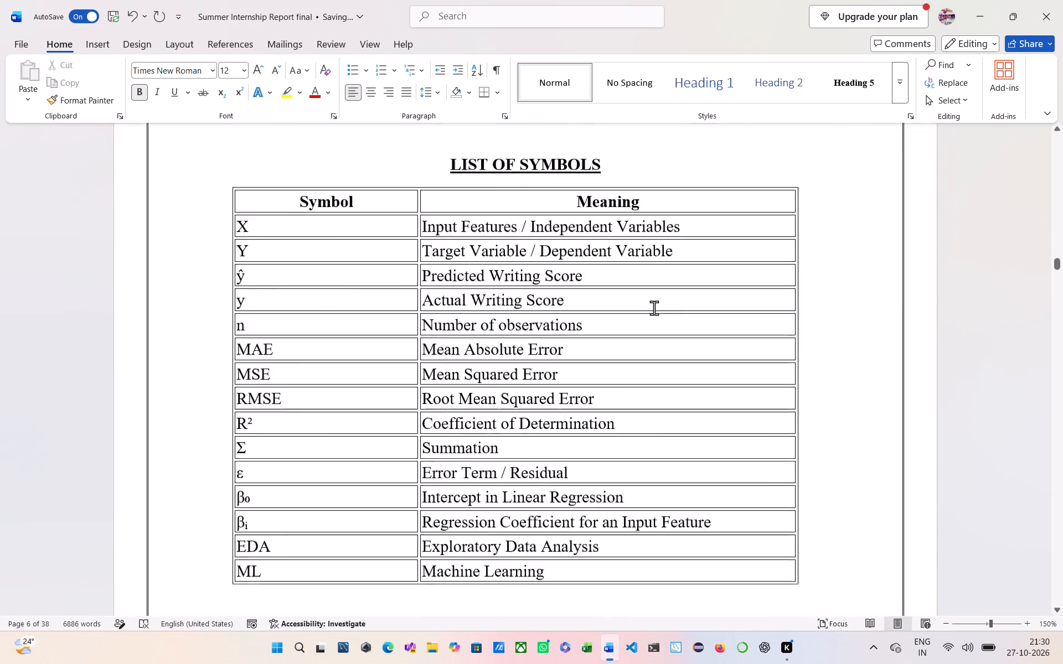
{"action": "scroll", "coordinate": [654, 308], "scroll_direction": "down", "scroll_amount": 4}
{"action": "scroll", "coordinate": [654, 308], "scroll_direction": "up", "scroll_amount": 1}
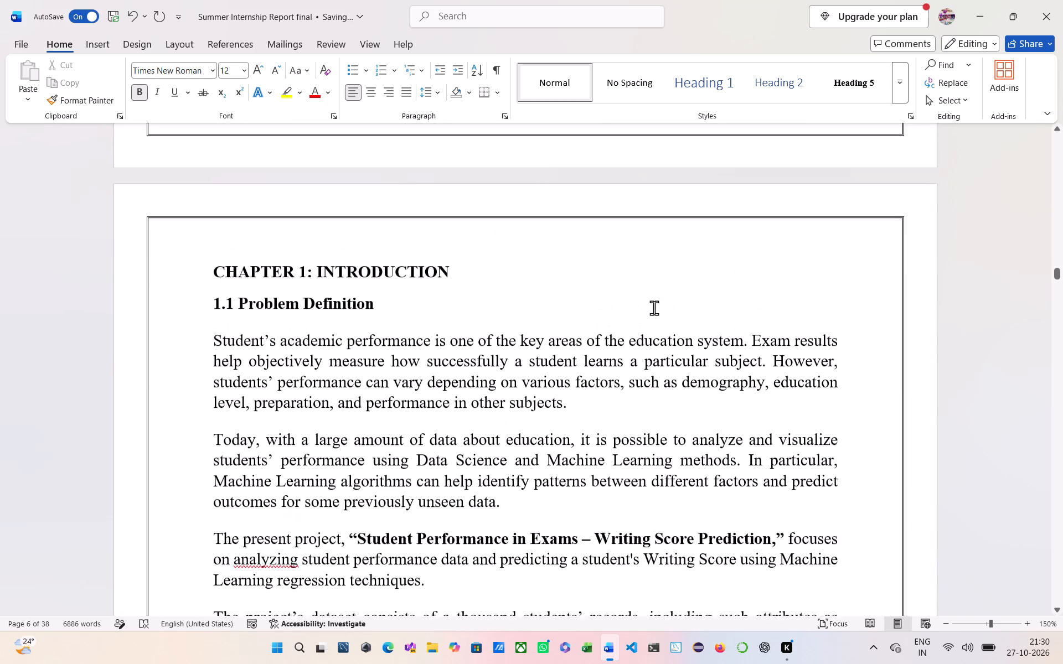
{"action": "scroll", "coordinate": [654, 308], "scroll_direction": "up", "scroll_amount": 15}
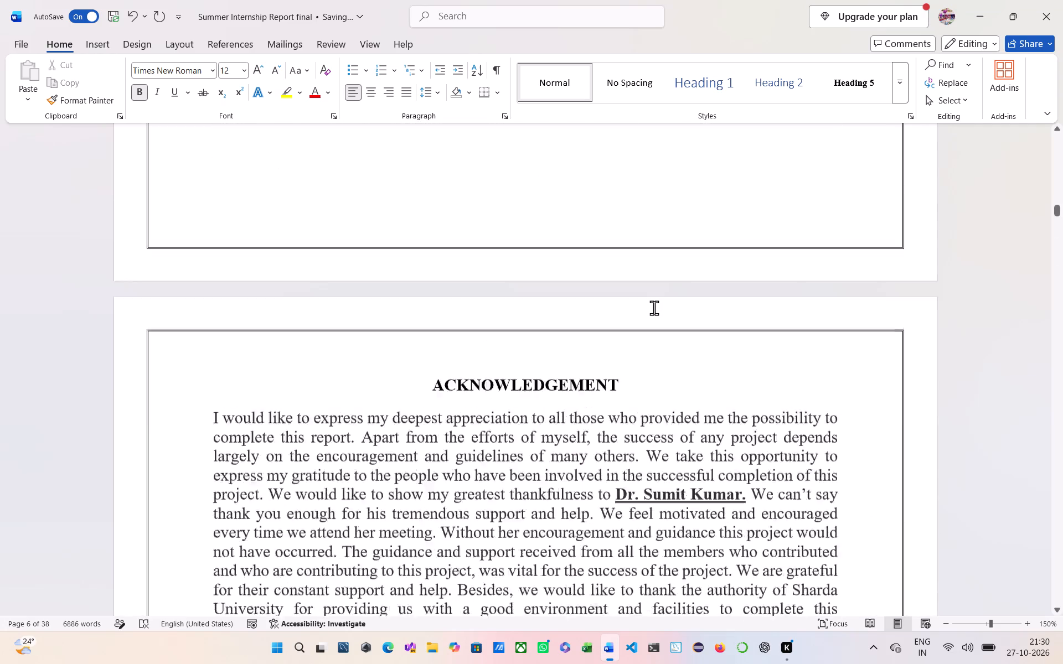
{"action": "scroll", "coordinate": [654, 308], "scroll_direction": "up", "scroll_amount": 5}
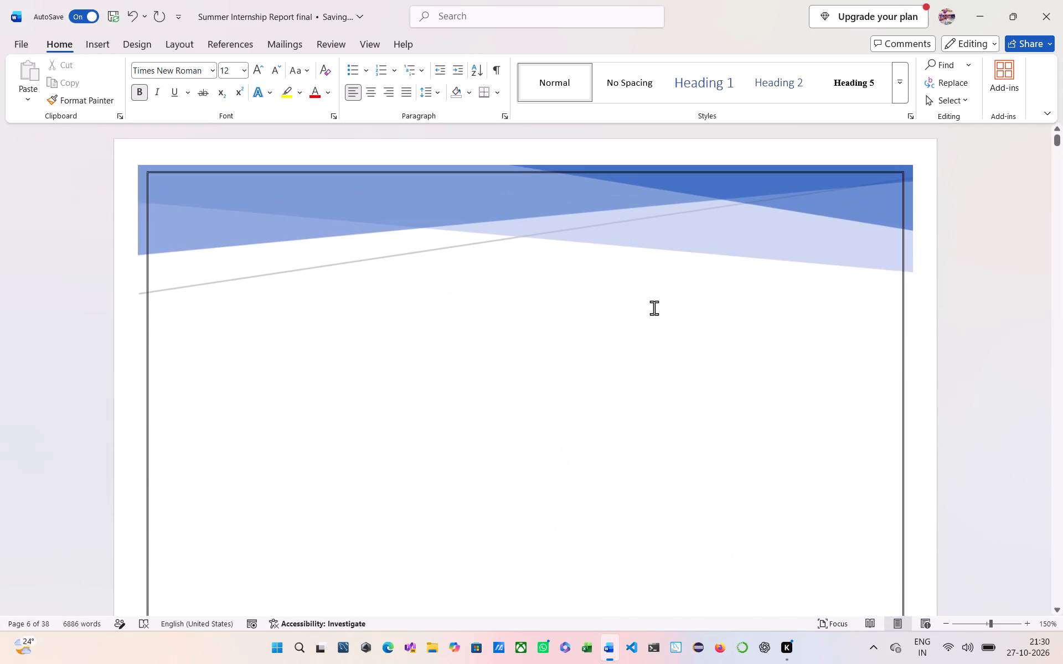
{"action": "scroll", "coordinate": [654, 308], "scroll_direction": "down", "scroll_amount": 4}
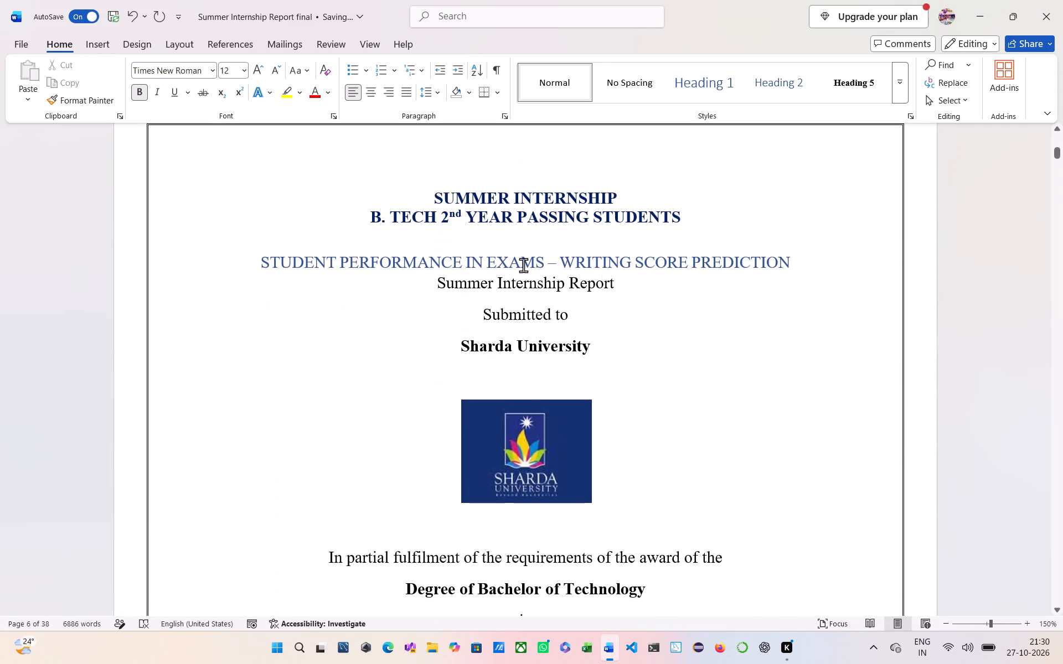
{"action": "scroll", "coordinate": [523, 265], "scroll_direction": "down", "scroll_amount": 4}
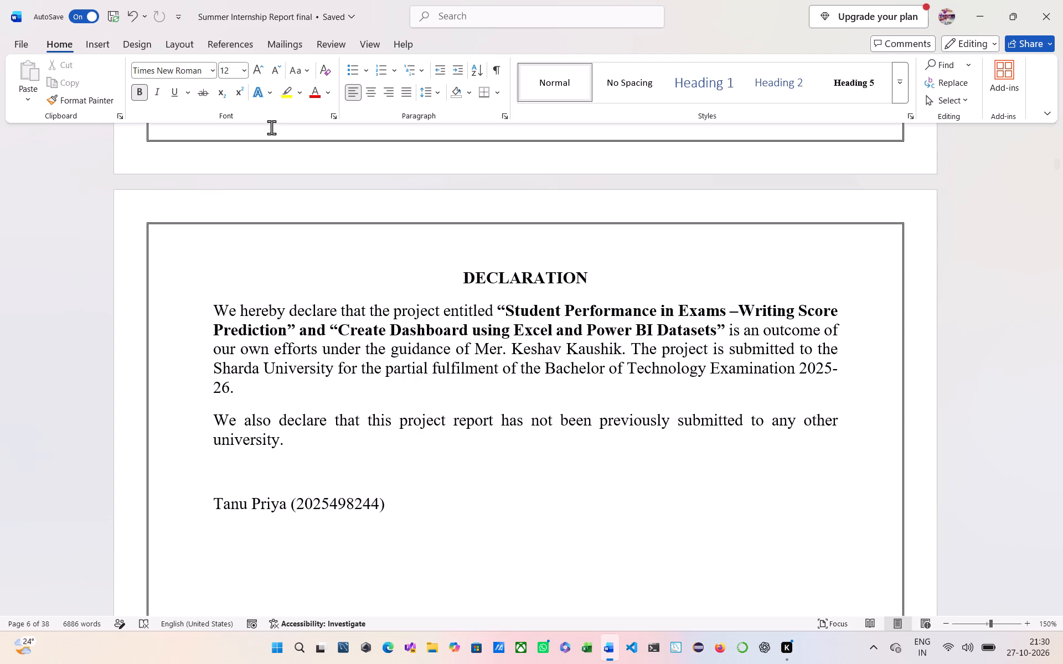
Set the page number format to i, ii, iii with numbering starting at i.
{"action": "left_click", "coordinate": [101, 40]}
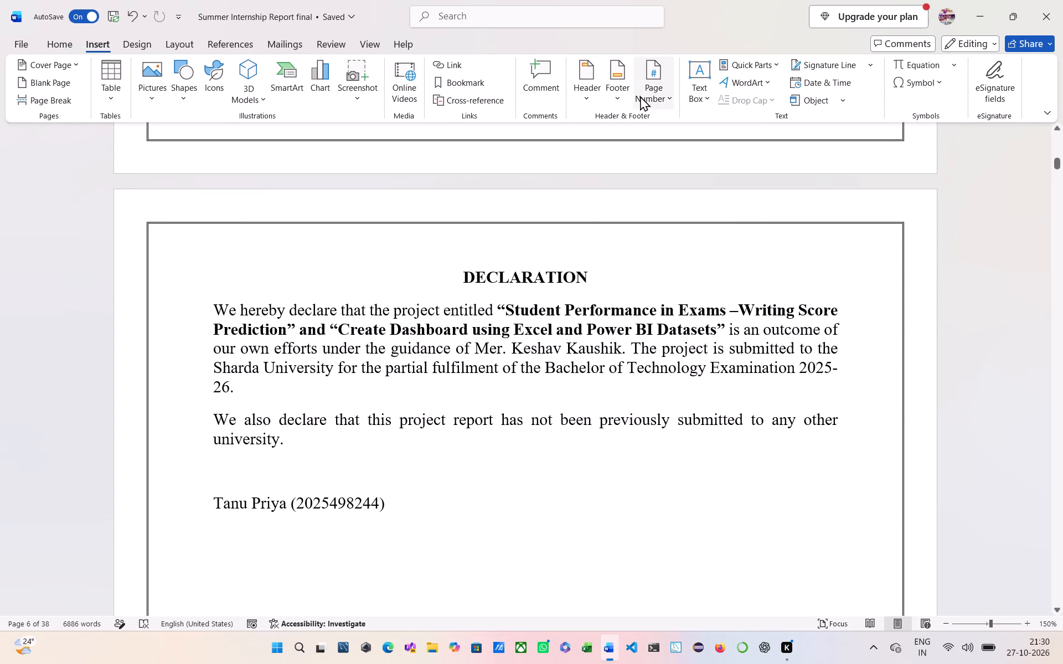
{"action": "left_click", "coordinate": [664, 96]}
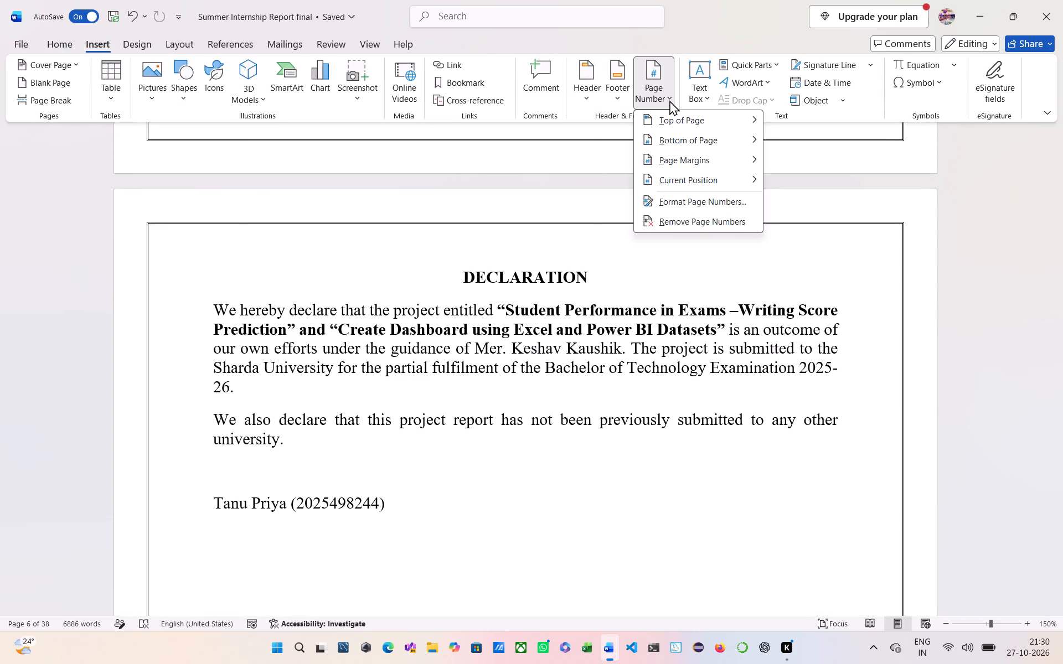
{"action": "left_click", "coordinate": [684, 119]}
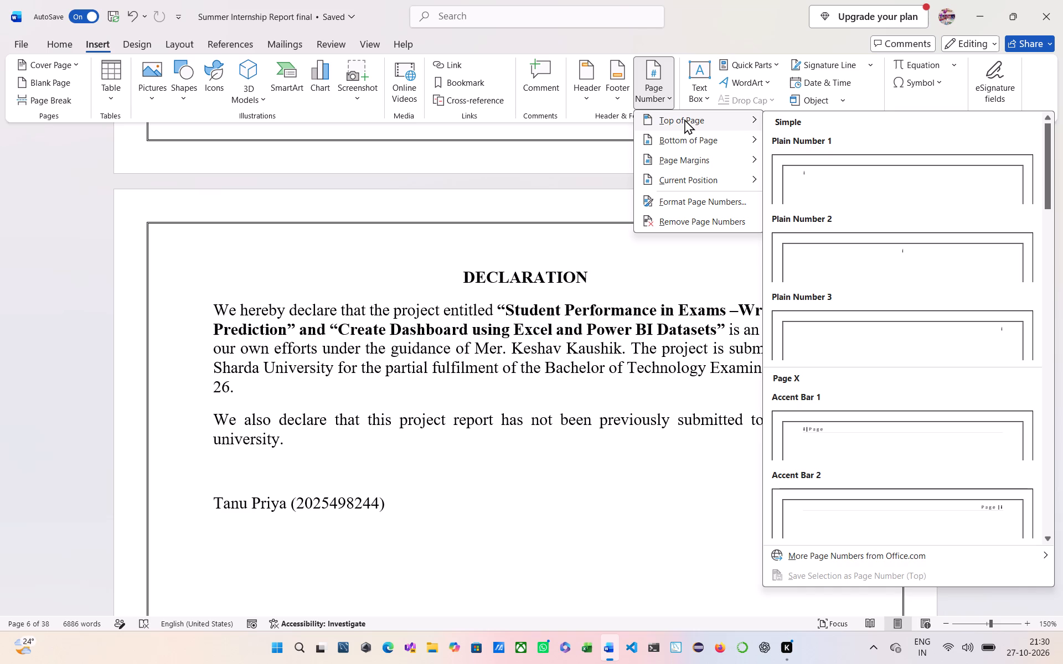
{"action": "left_click", "coordinate": [689, 142]}
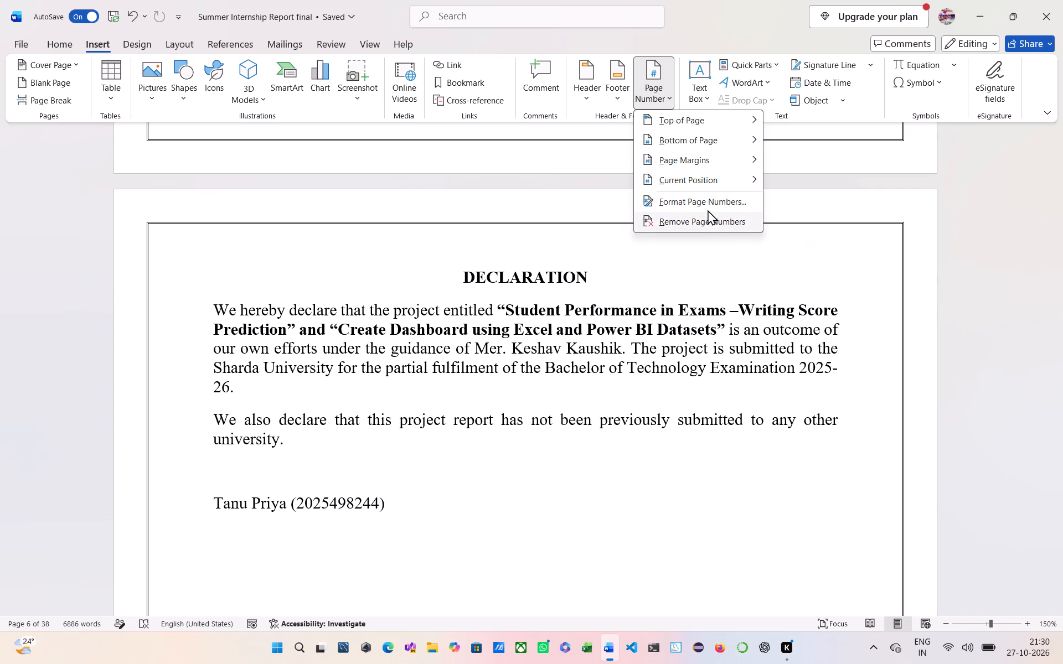
{"action": "left_click", "coordinate": [708, 210]}
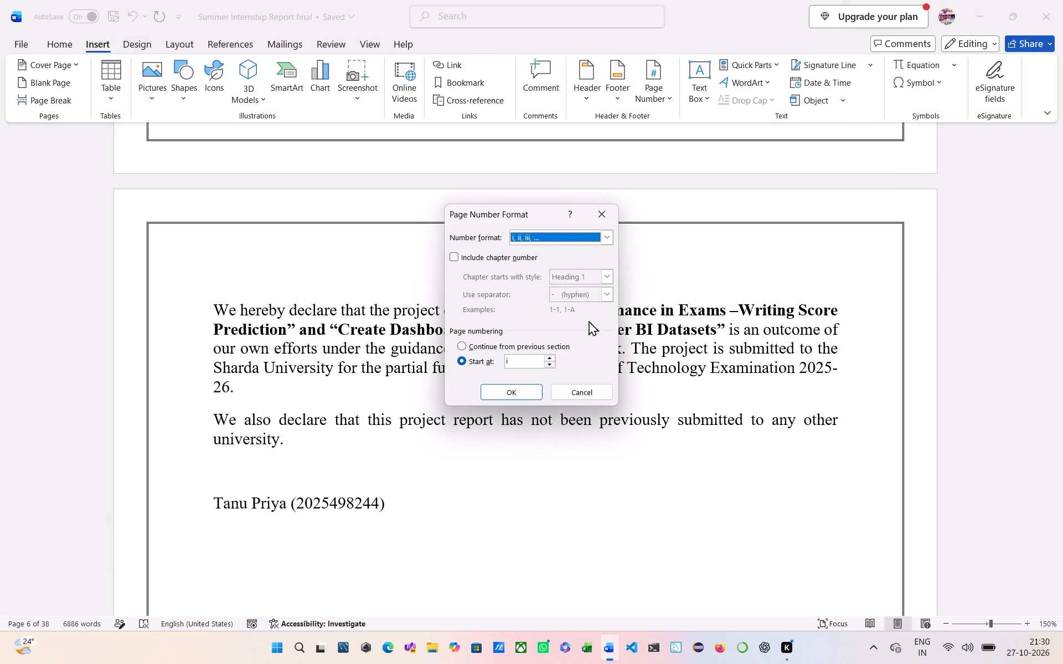
{"action": "left_click", "coordinate": [520, 395]}
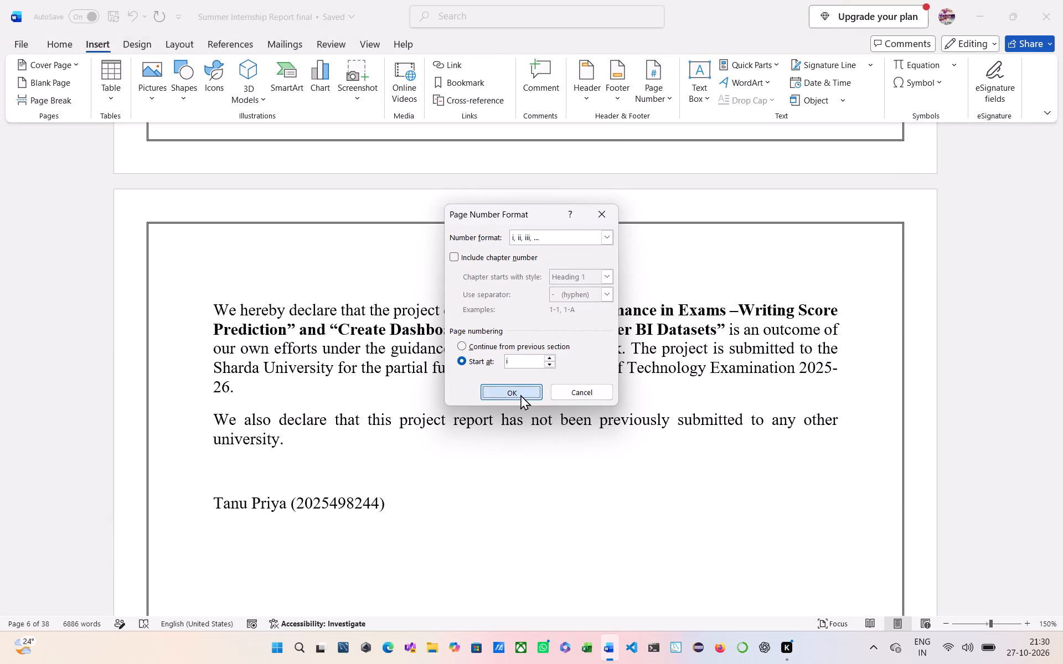
Insert page numbers at the bottom of the pages using the Plain Number 2 design and close footer editing.
{"action": "scroll", "coordinate": [629, 337], "scroll_direction": "up", "scroll_amount": 1}
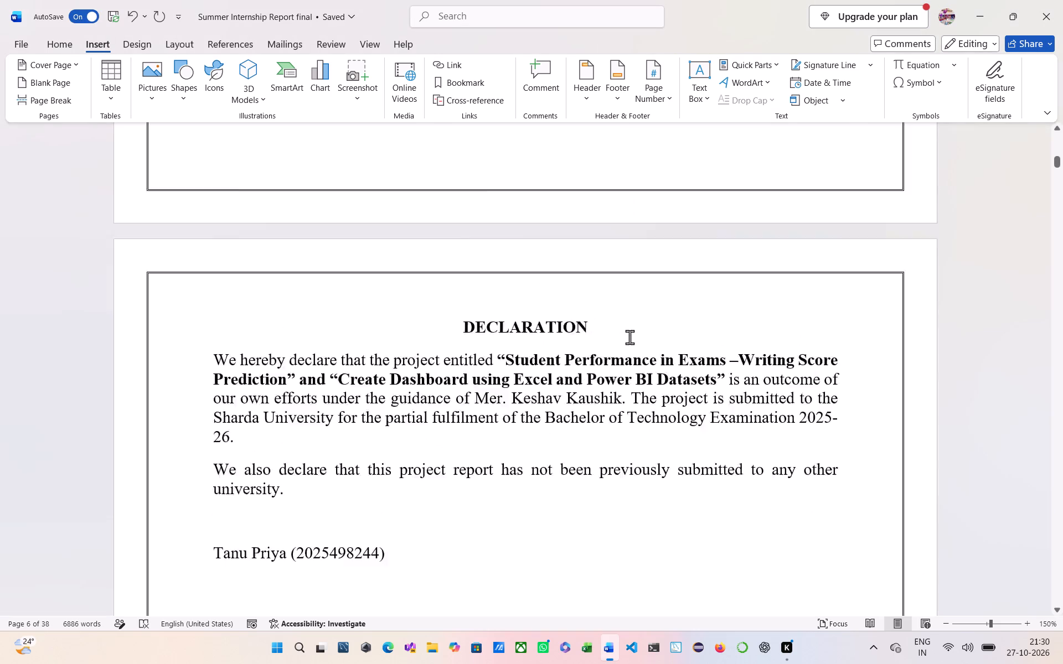
{"action": "scroll", "coordinate": [629, 337], "scroll_direction": "up", "scroll_amount": 2}
{"action": "scroll", "coordinate": [629, 337], "scroll_direction": "down", "scroll_amount": 4}
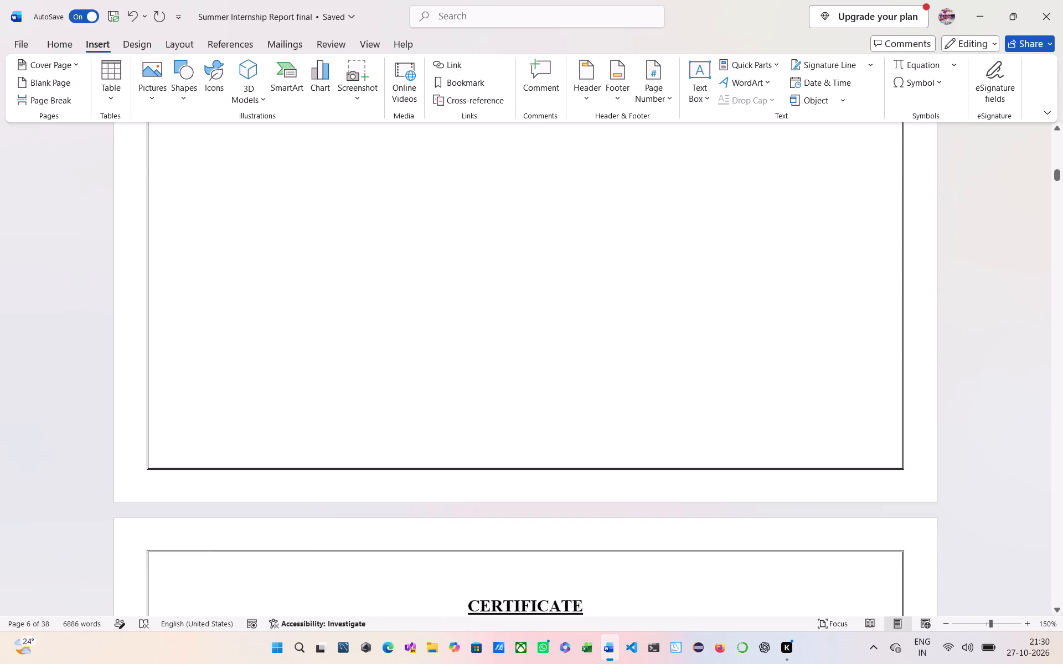
{"action": "scroll", "coordinate": [629, 337], "scroll_direction": "down", "scroll_amount": 3}
{"action": "left_click", "coordinate": [653, 107]}
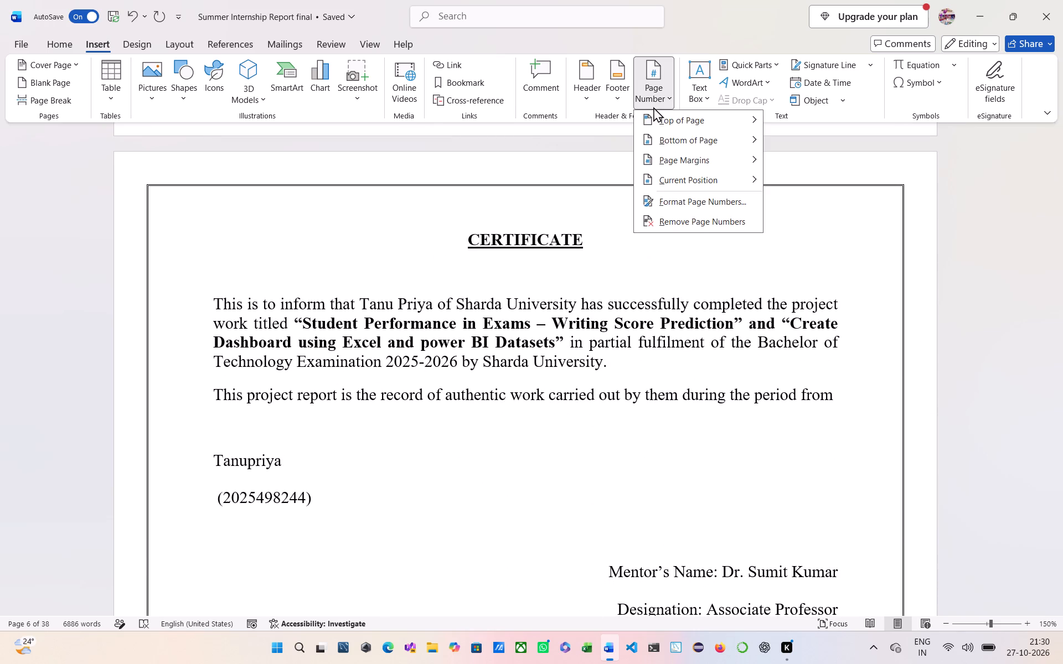
{"action": "left_click", "coordinate": [675, 134]}
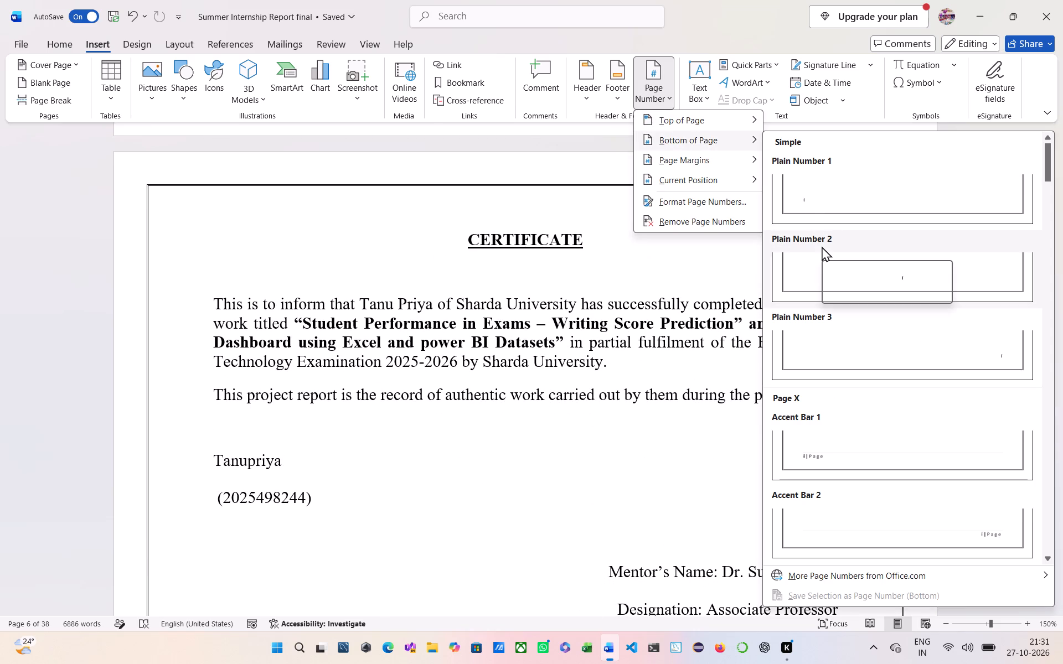
{"action": "left_click", "coordinate": [822, 246]}
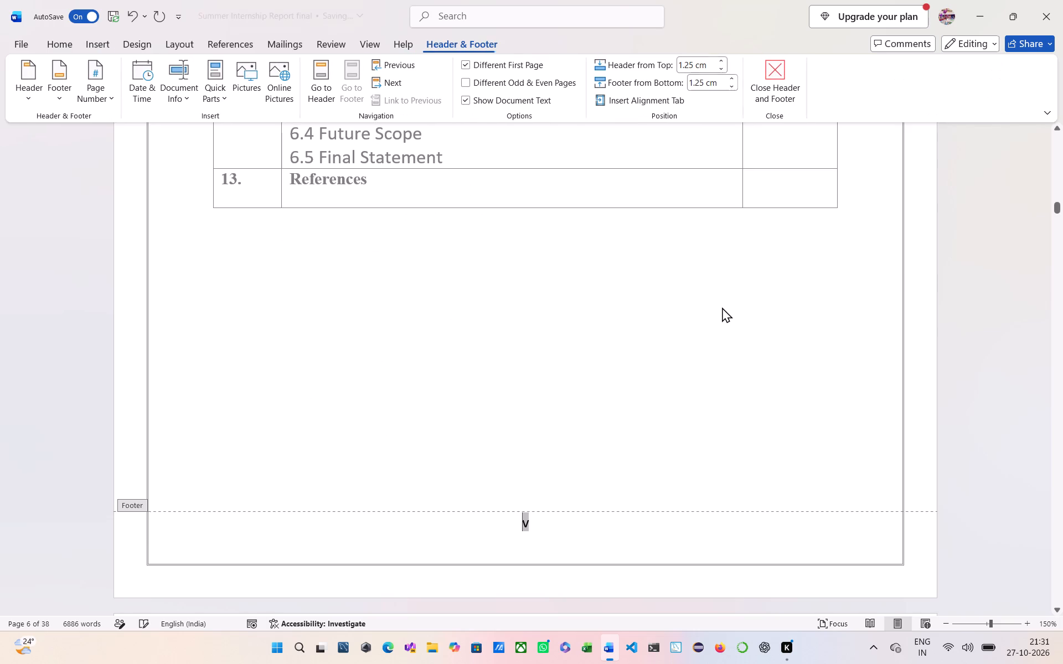
{"action": "left_click", "coordinate": [722, 307]}
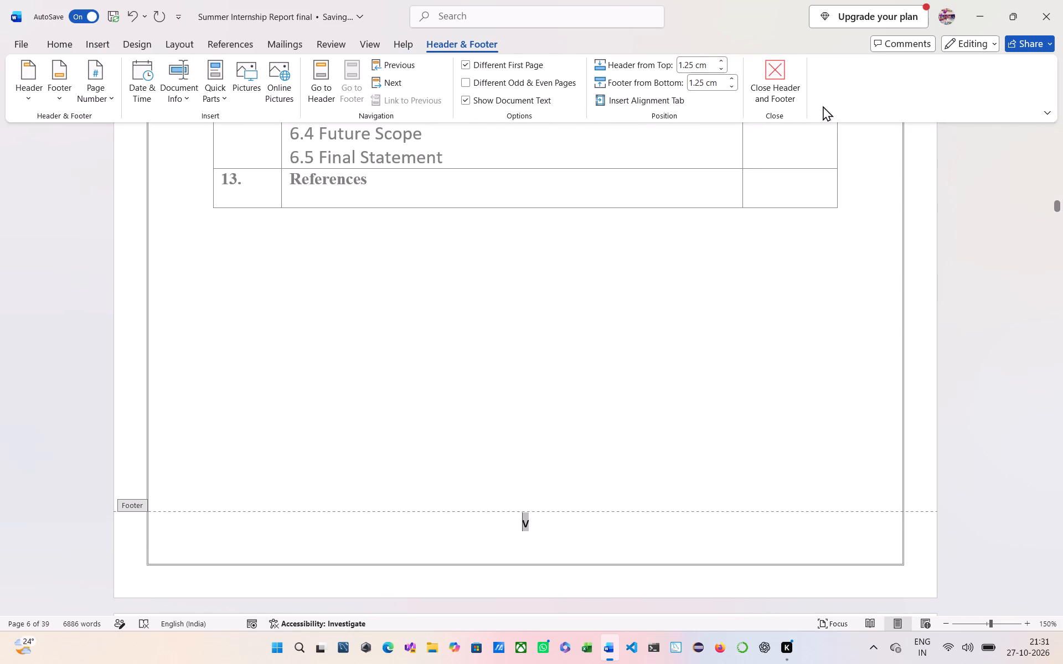
{"action": "left_click", "coordinate": [772, 86]}
Check the footer page numbers from the Acknowledgement through the List of Symbols to the start of Chapter 1.
{"action": "scroll", "coordinate": [707, 292], "scroll_direction": "down", "scroll_amount": 2}
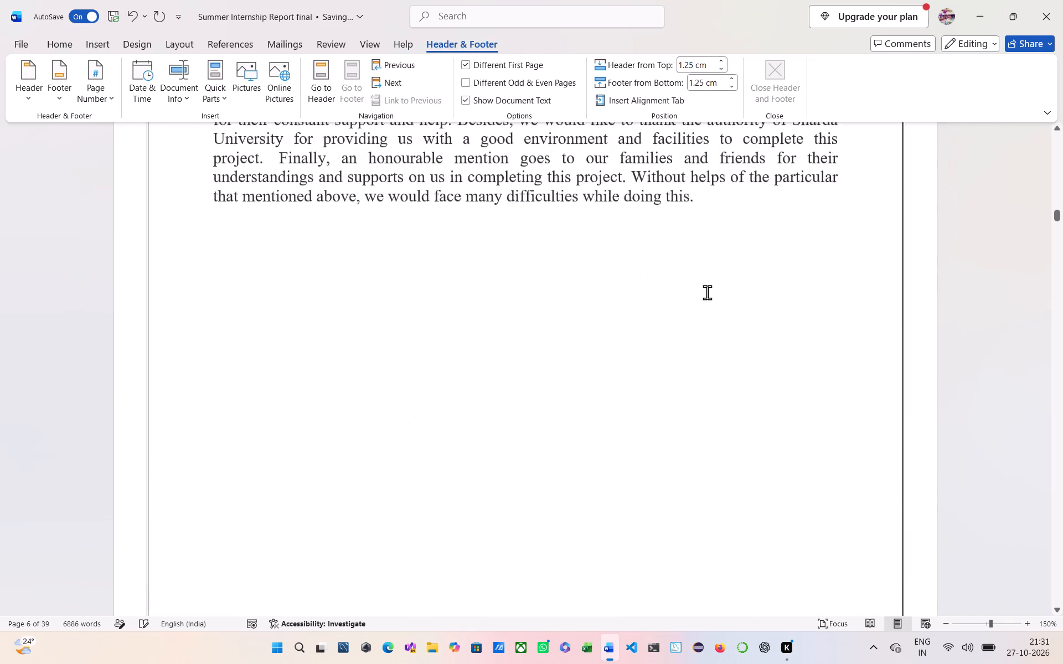
{"action": "scroll", "coordinate": [707, 292], "scroll_direction": "down", "scroll_amount": 6}
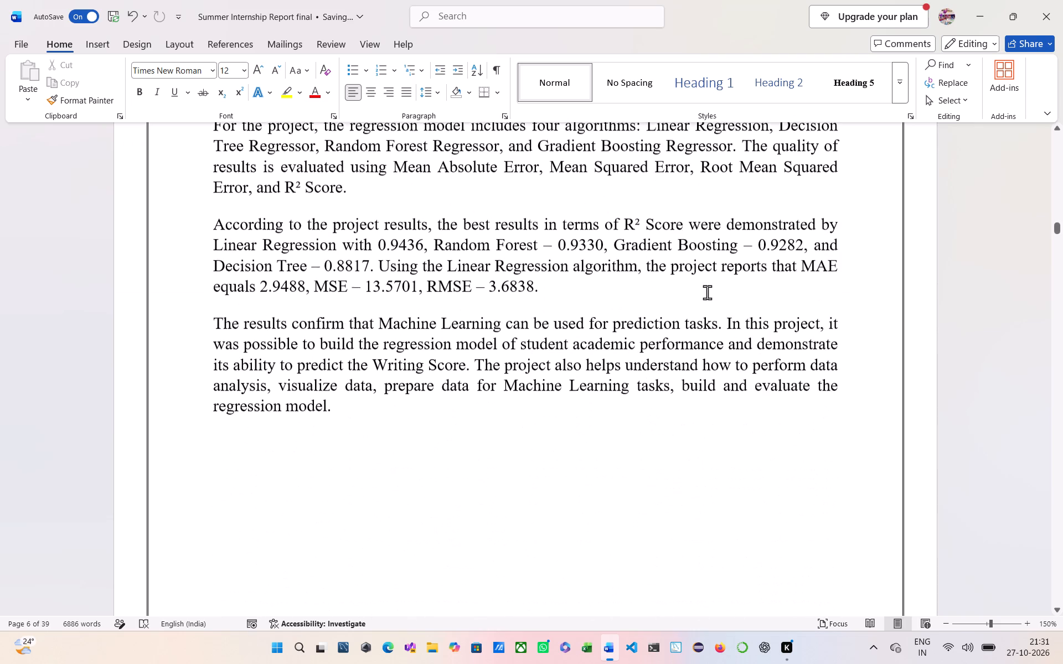
{"action": "scroll", "coordinate": [707, 292], "scroll_direction": "down", "scroll_amount": 6}
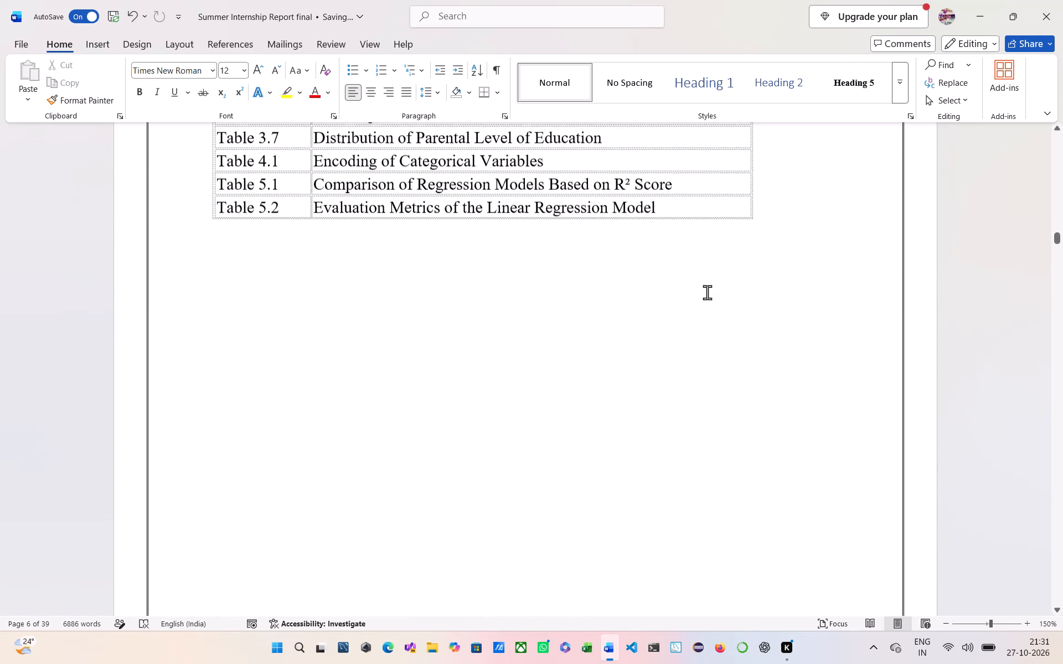
{"action": "scroll", "coordinate": [707, 292], "scroll_direction": "down", "scroll_amount": 6}
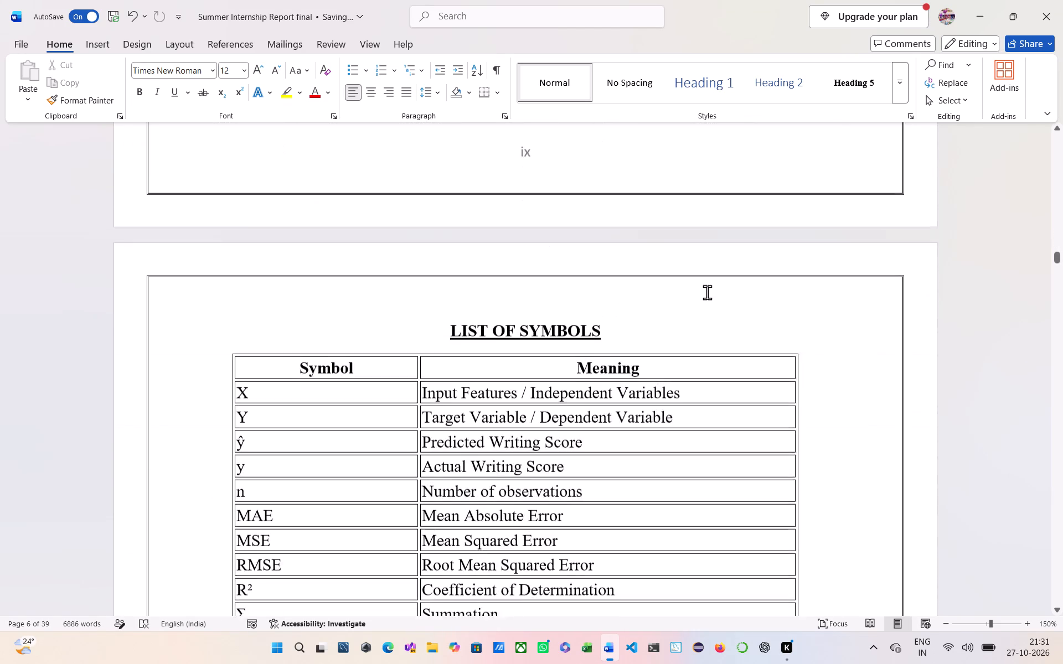
{"action": "scroll", "coordinate": [707, 292], "scroll_direction": "down", "scroll_amount": 3}
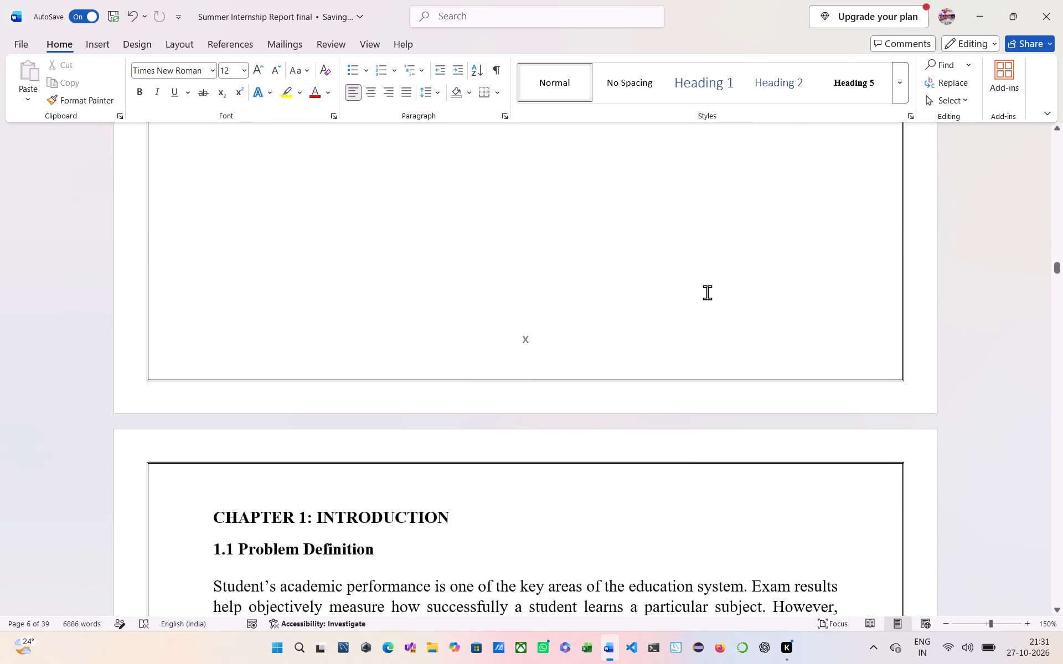
{"action": "scroll", "coordinate": [707, 292], "scroll_direction": "down", "scroll_amount": 2}
{"action": "scroll", "coordinate": [707, 292], "scroll_direction": "up", "scroll_amount": 1}
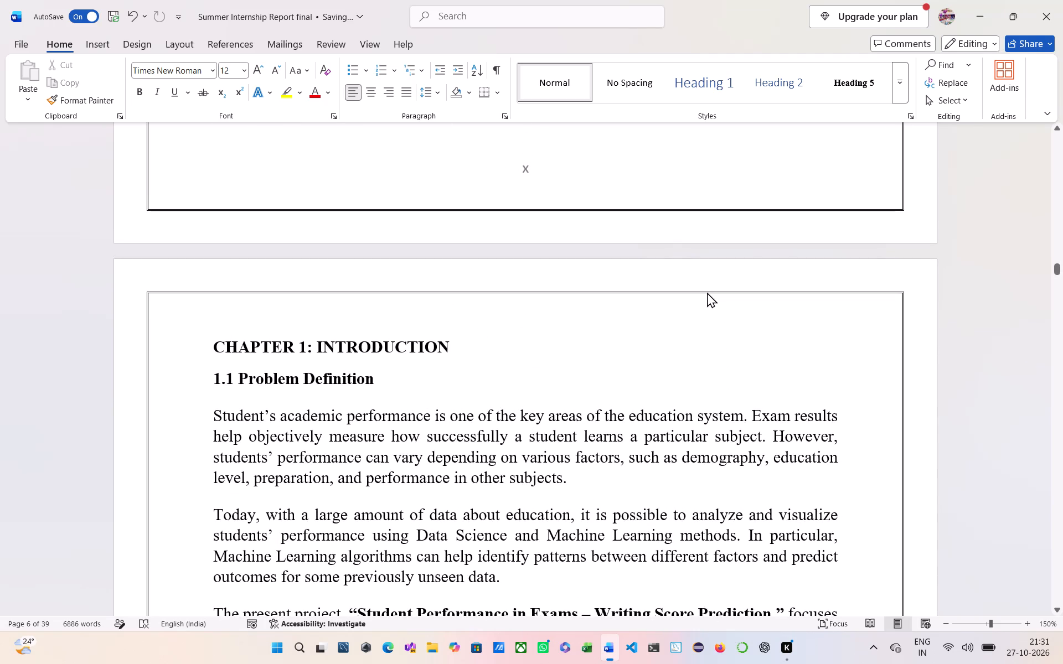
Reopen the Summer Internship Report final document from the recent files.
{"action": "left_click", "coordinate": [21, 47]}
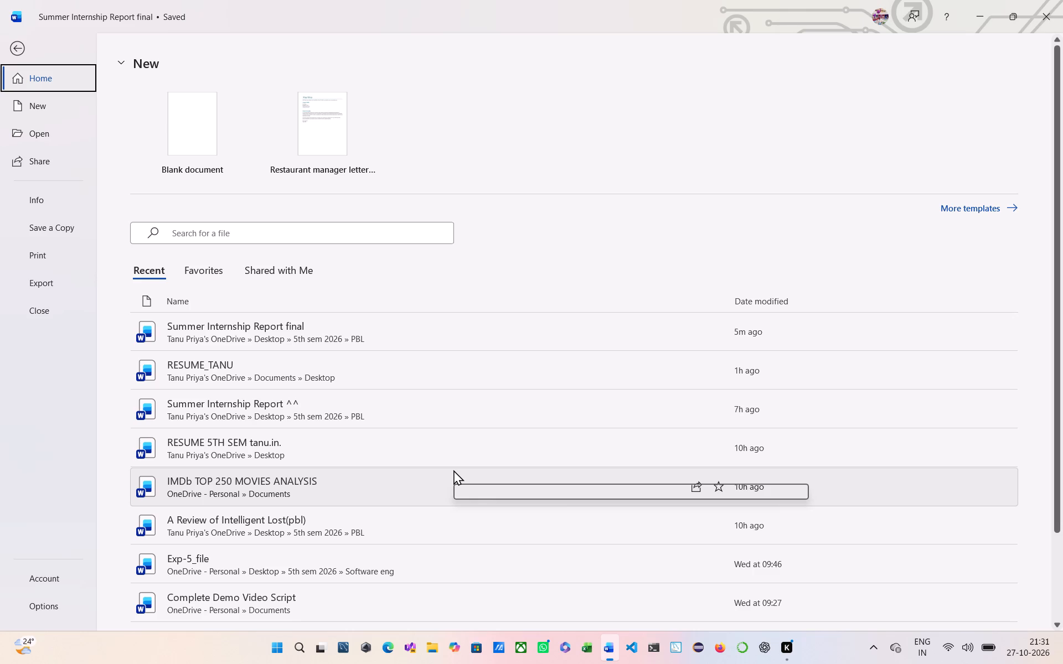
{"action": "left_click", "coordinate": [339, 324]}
Examine the page numbering and layout in Chapter 1 and back through the symbols and figures lists to the project summary.
{"action": "scroll", "coordinate": [339, 324], "scroll_direction": "down", "scroll_amount": 1}
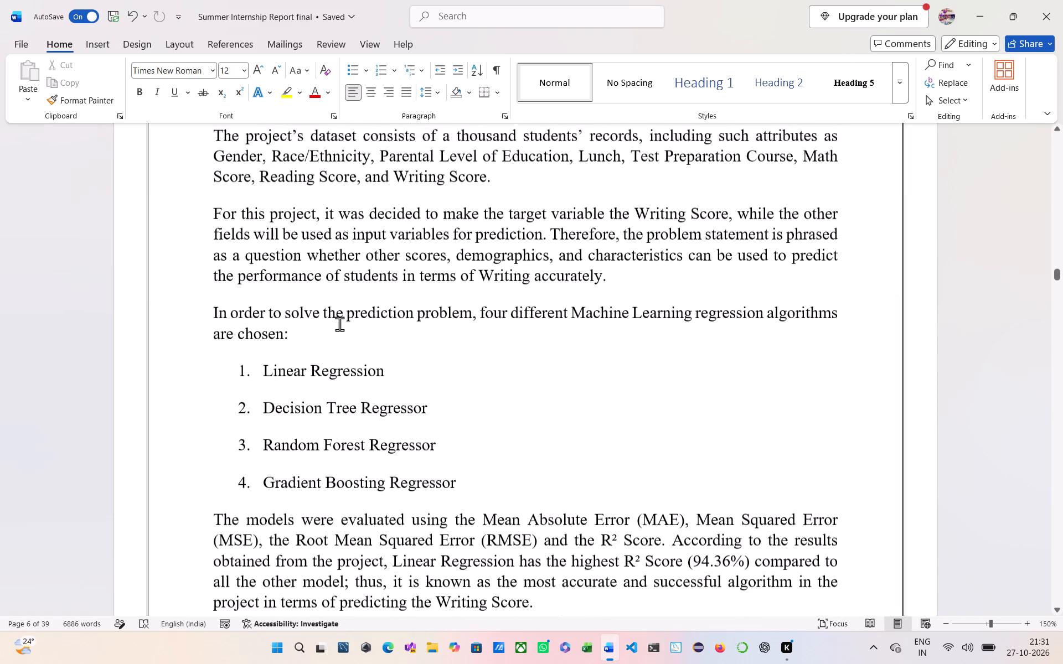
{"action": "scroll", "coordinate": [339, 324], "scroll_direction": "down", "scroll_amount": 1}
{"action": "scroll", "coordinate": [339, 324], "scroll_direction": "down", "scroll_amount": 6, "text": "ctrl"}
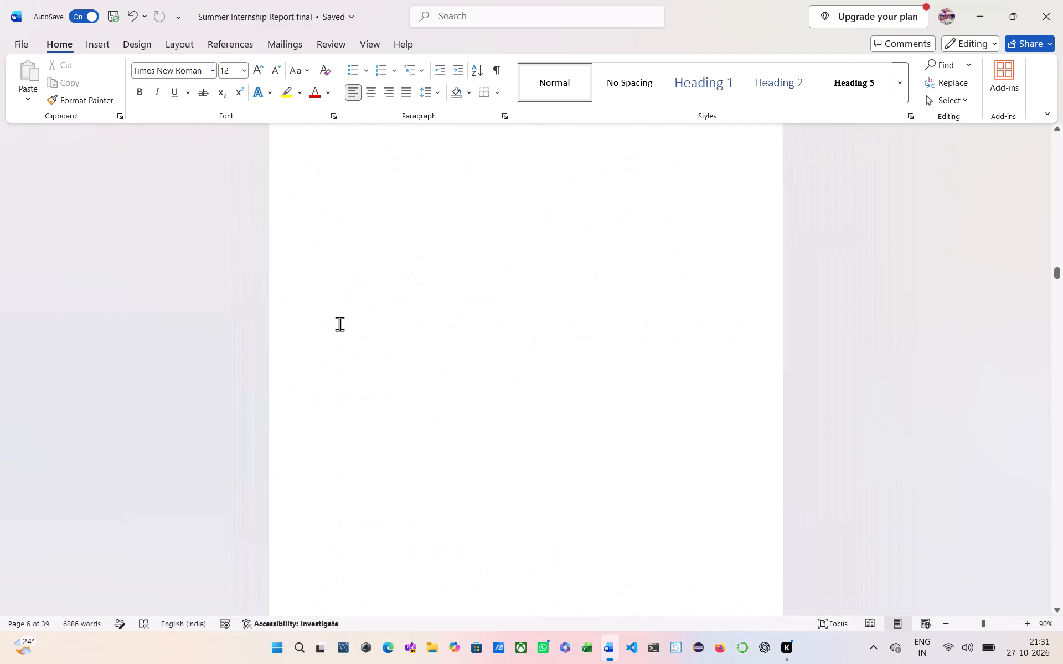
{"action": "scroll", "coordinate": [339, 324], "scroll_direction": "down", "scroll_amount": 1, "text": "ctrl"}
{"action": "scroll", "coordinate": [339, 324], "scroll_direction": "up", "scroll_amount": 1}
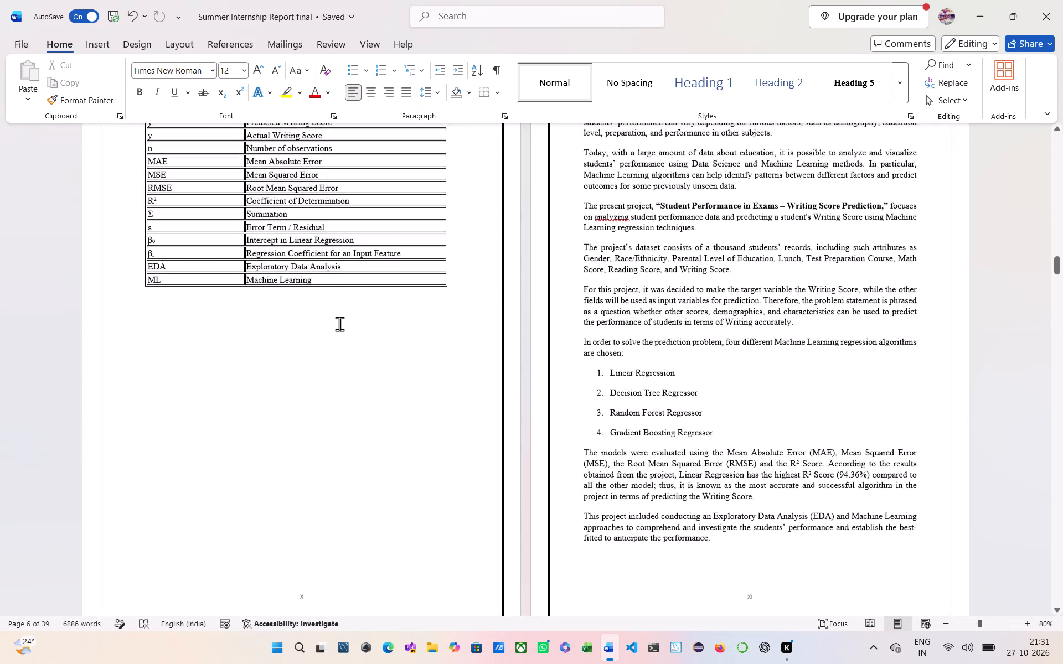
{"action": "scroll", "coordinate": [339, 324], "scroll_direction": "up", "scroll_amount": 4, "text": "ctrl"}
{"action": "scroll", "coordinate": [339, 324], "scroll_direction": "up", "scroll_amount": 1}
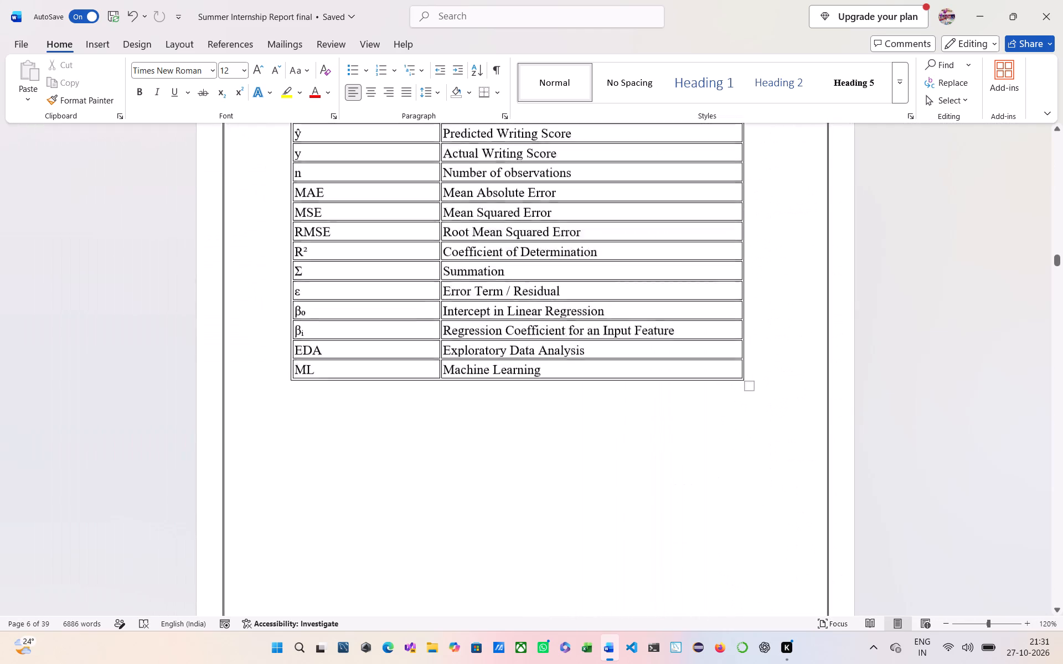
{"action": "scroll", "coordinate": [339, 324], "scroll_direction": "up", "scroll_amount": 4}
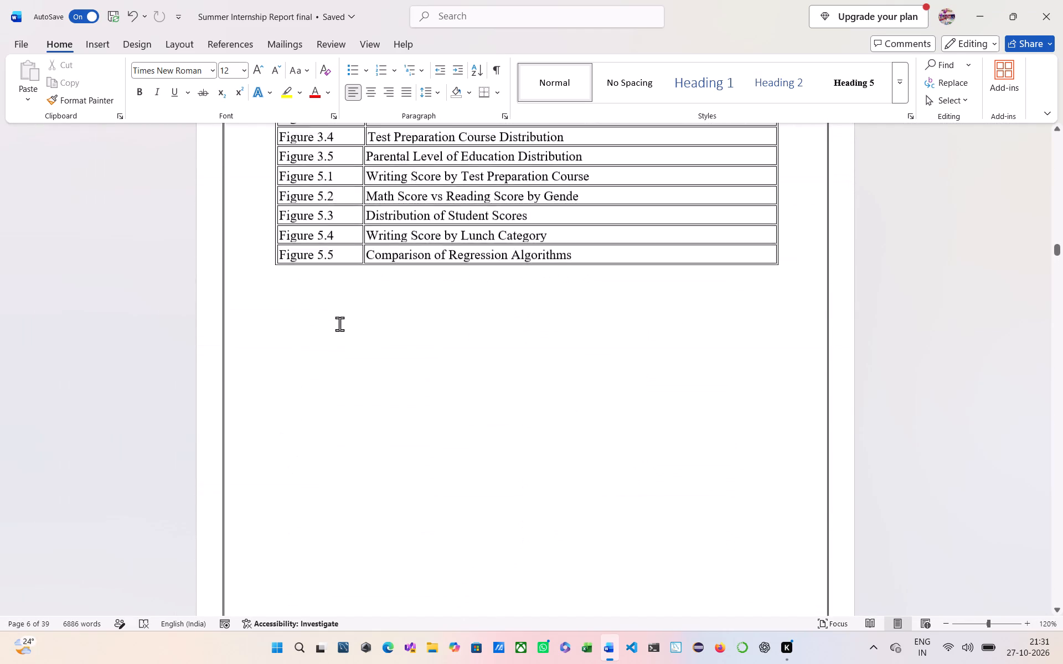
{"action": "scroll", "coordinate": [339, 324], "scroll_direction": "up", "scroll_amount": 4}
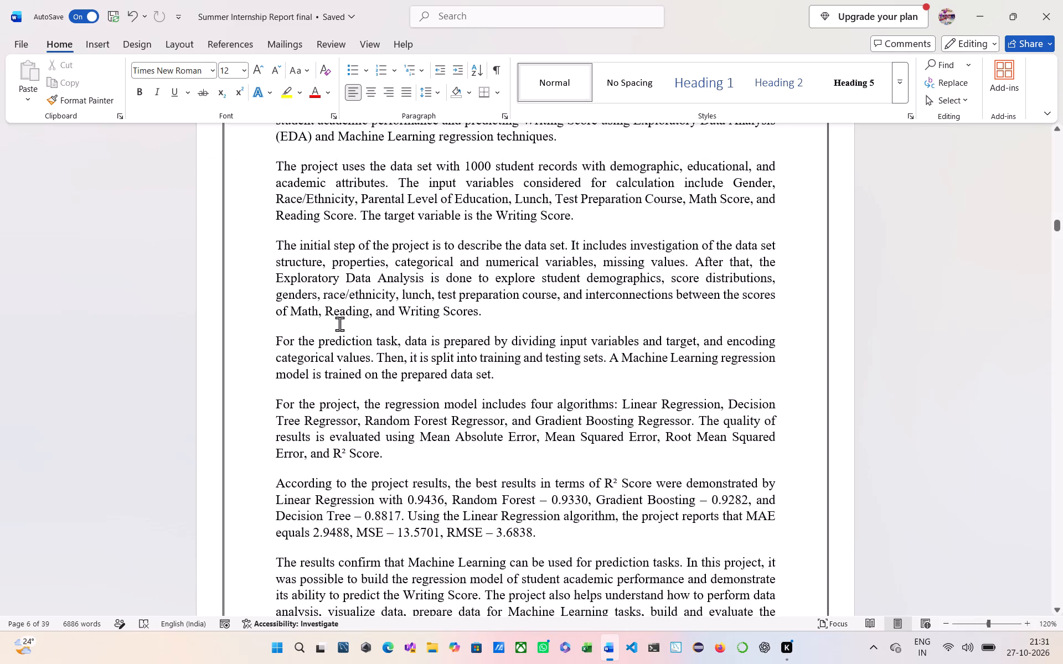
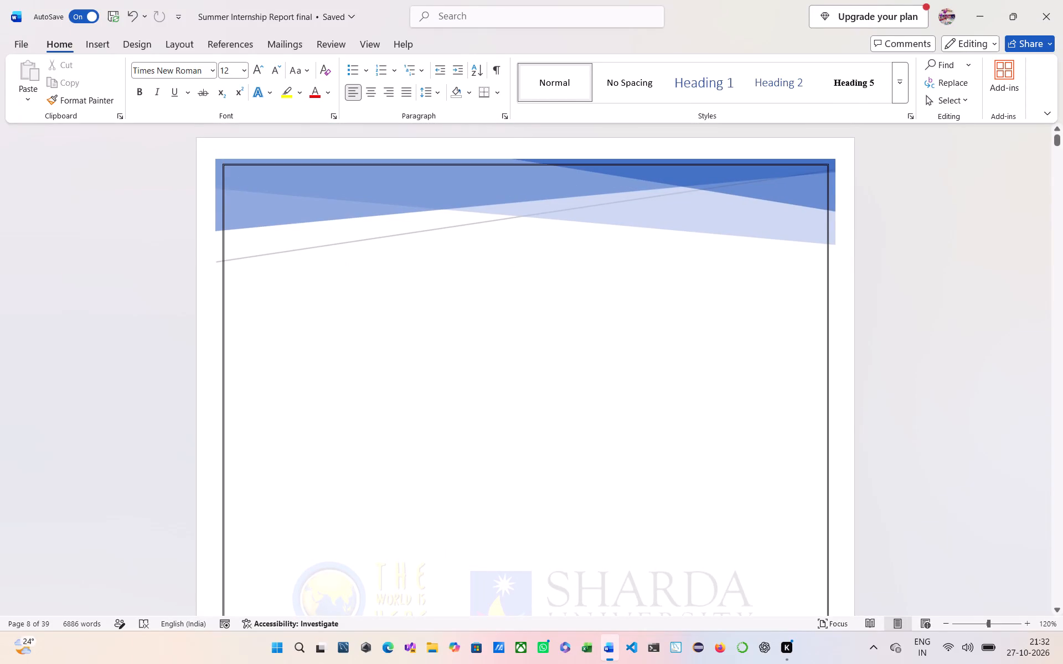
Examine the layout and footer page numbering of the front pages, from the cover page through to the table of contents.
{"action": "scroll", "coordinate": [432, 269], "scroll_direction": "down", "scroll_amount": 7, "text": "ctrl"}
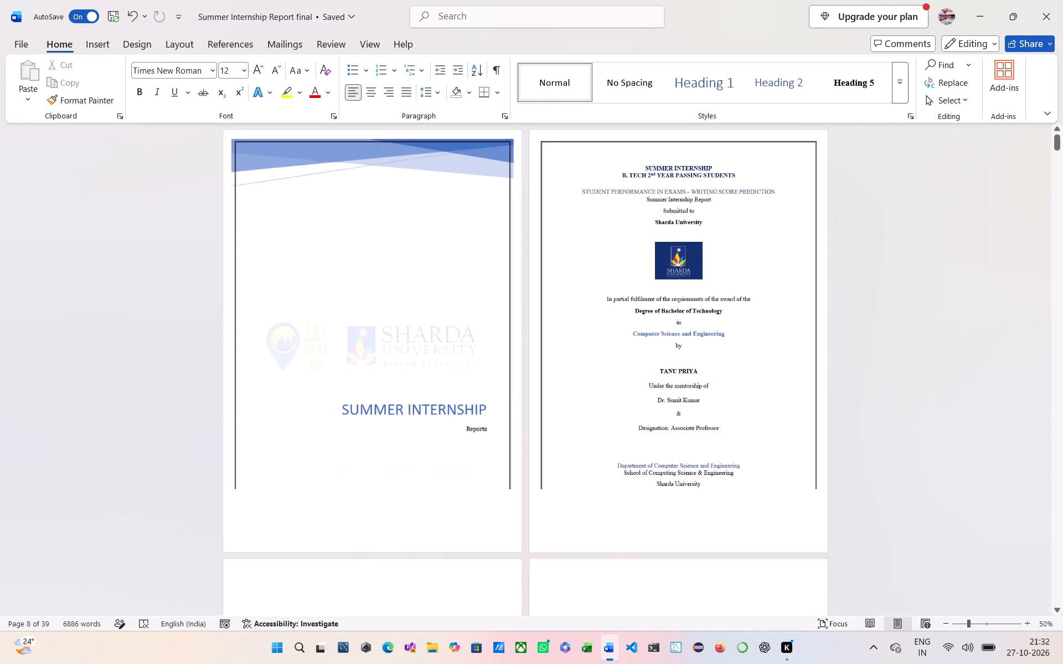
{"action": "scroll", "coordinate": [432, 269], "scroll_direction": "up", "scroll_amount": 4, "text": "ctrl"}
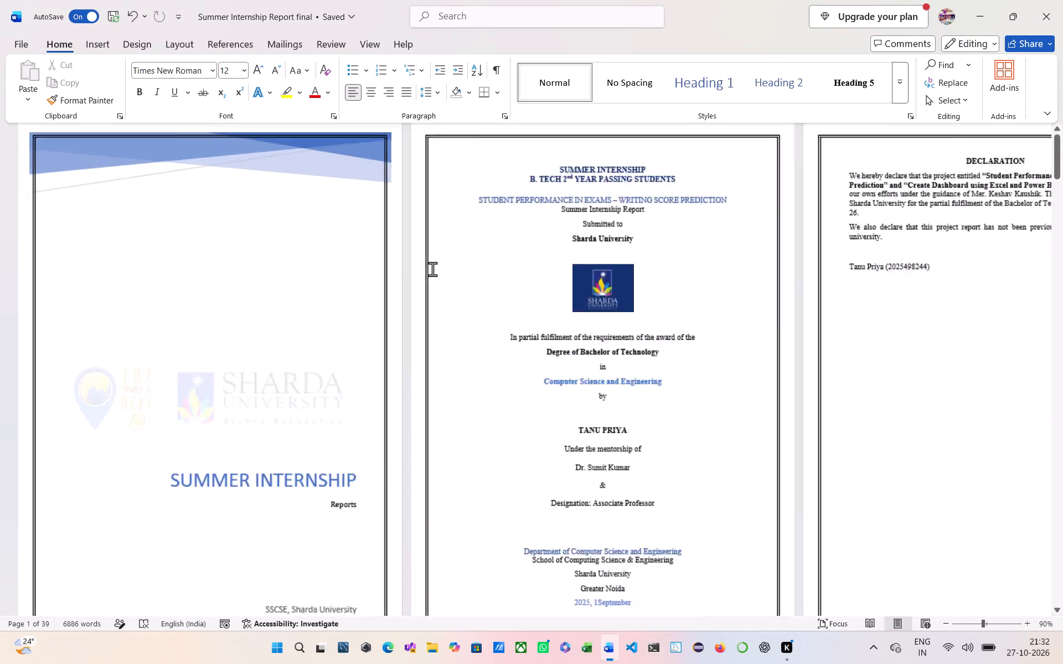
{"action": "scroll", "coordinate": [432, 269], "scroll_direction": "up", "scroll_amount": 3, "text": "ctrl"}
{"action": "scroll", "coordinate": [432, 269], "scroll_direction": "down", "scroll_amount": 11}
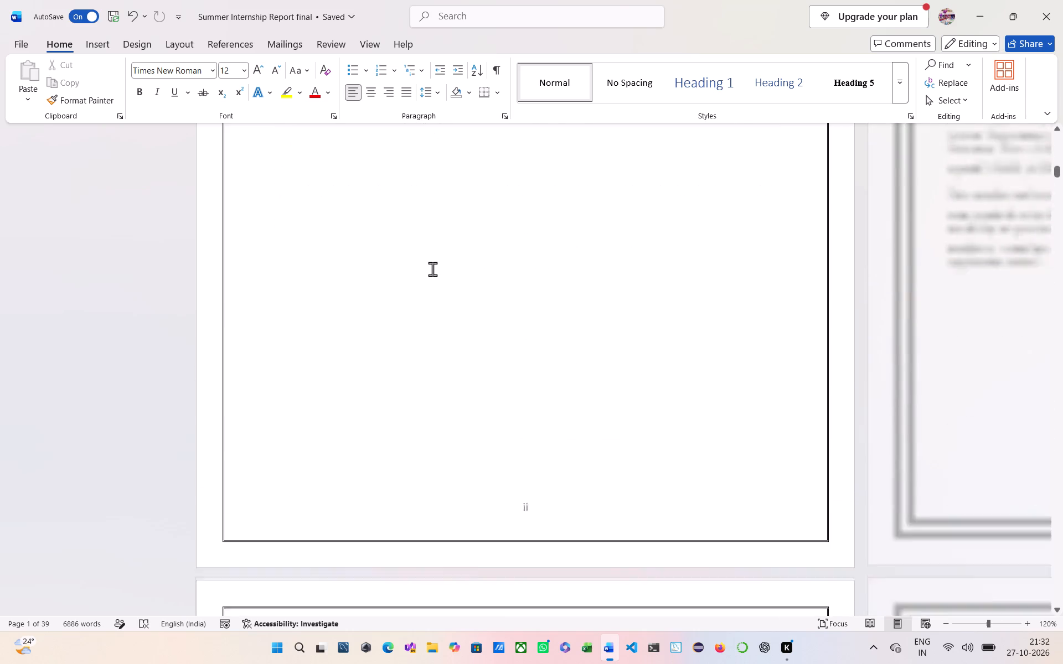
{"action": "scroll", "coordinate": [432, 269], "scroll_direction": "down", "scroll_amount": 5}
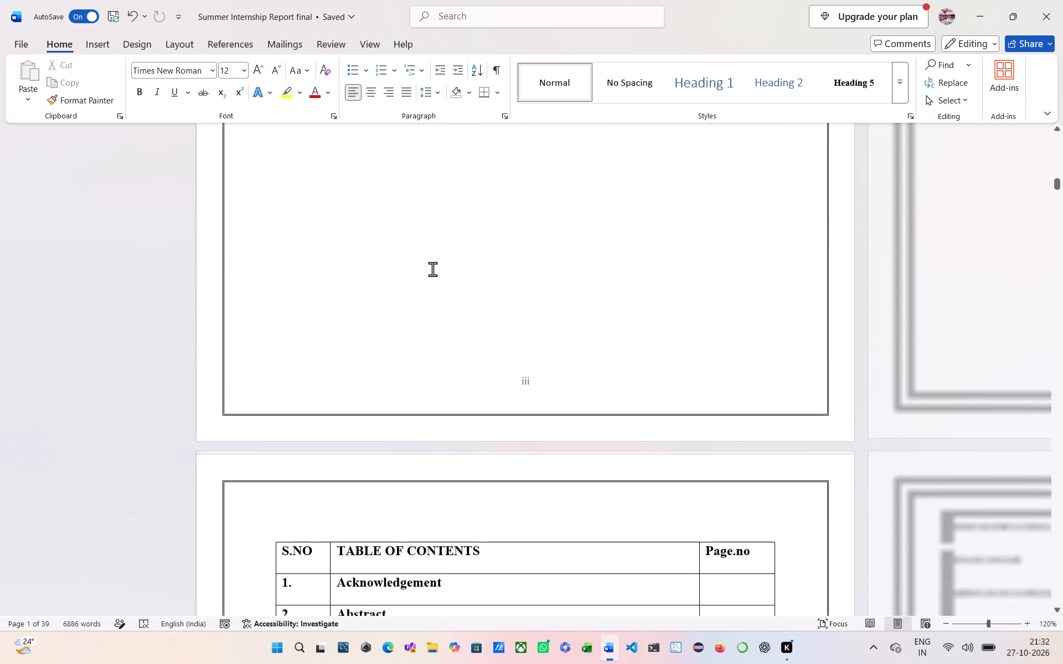
{"action": "scroll", "coordinate": [432, 269], "scroll_direction": "down", "scroll_amount": 2}
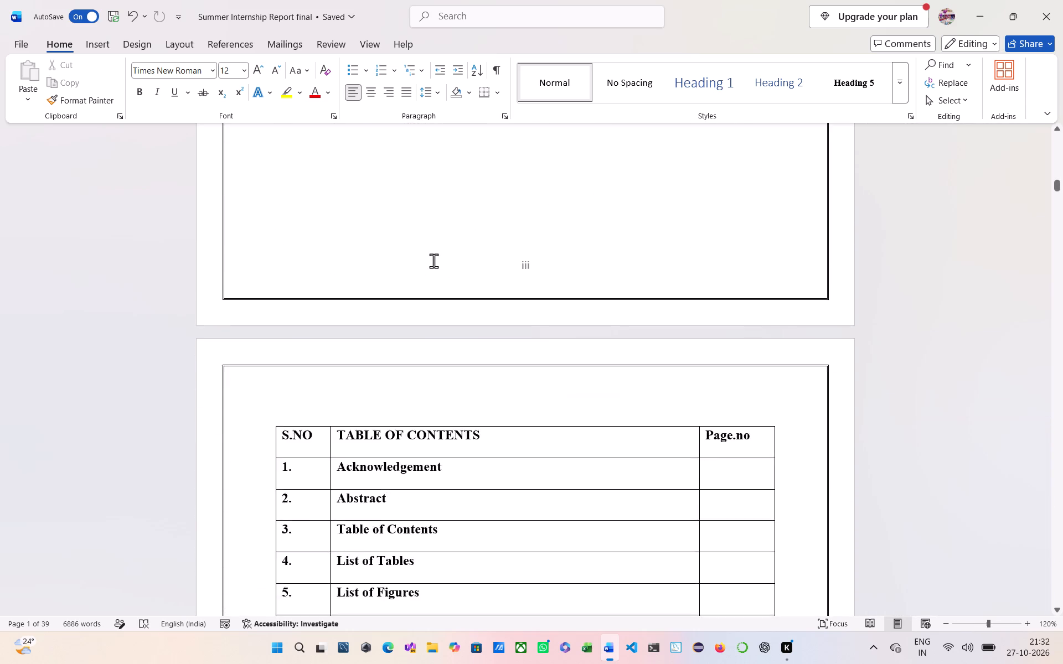
{"action": "scroll", "coordinate": [434, 261], "scroll_direction": "down", "scroll_amount": 1}
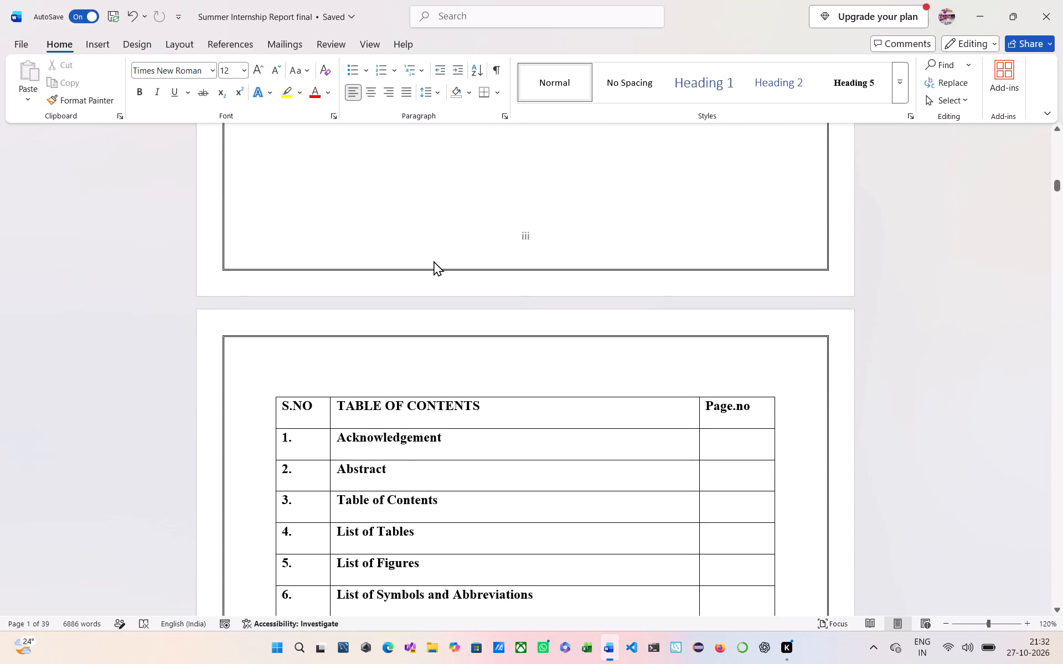
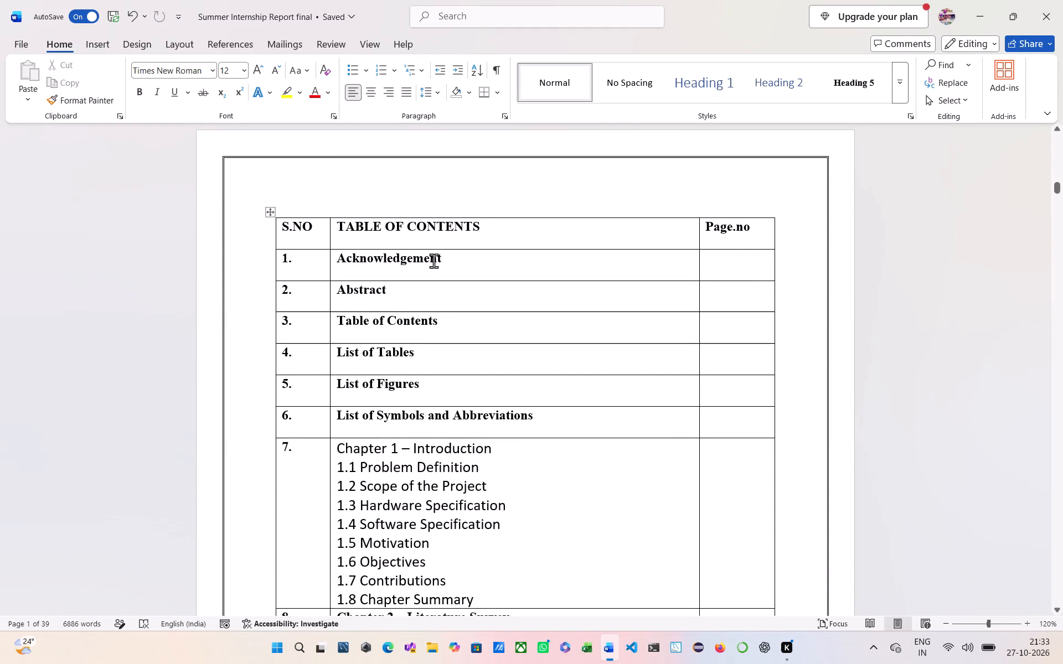
Make the "Chapter 1 – Introduction" entry in row 7 of the table of contents bold.
{"action": "scroll", "coordinate": [434, 261], "scroll_direction": "right", "scroll_amount": 1}
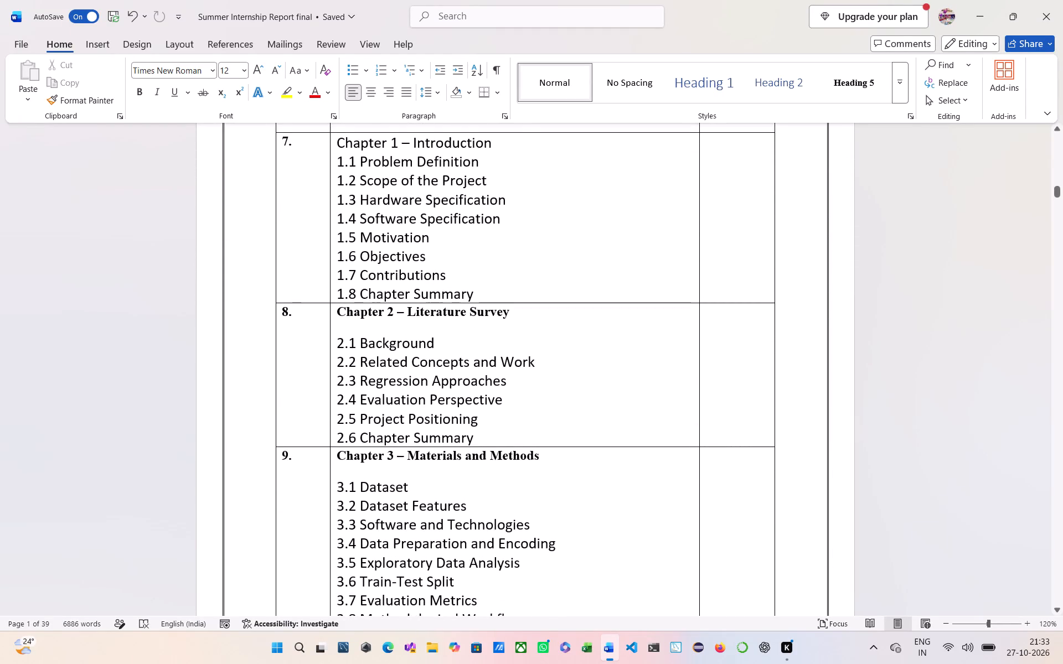
{"action": "scroll", "coordinate": [365, 303], "scroll_direction": "up", "scroll_amount": 1}
{"action": "left_click_drag", "start_coordinate": [339, 205], "coordinate": [378, 203]}
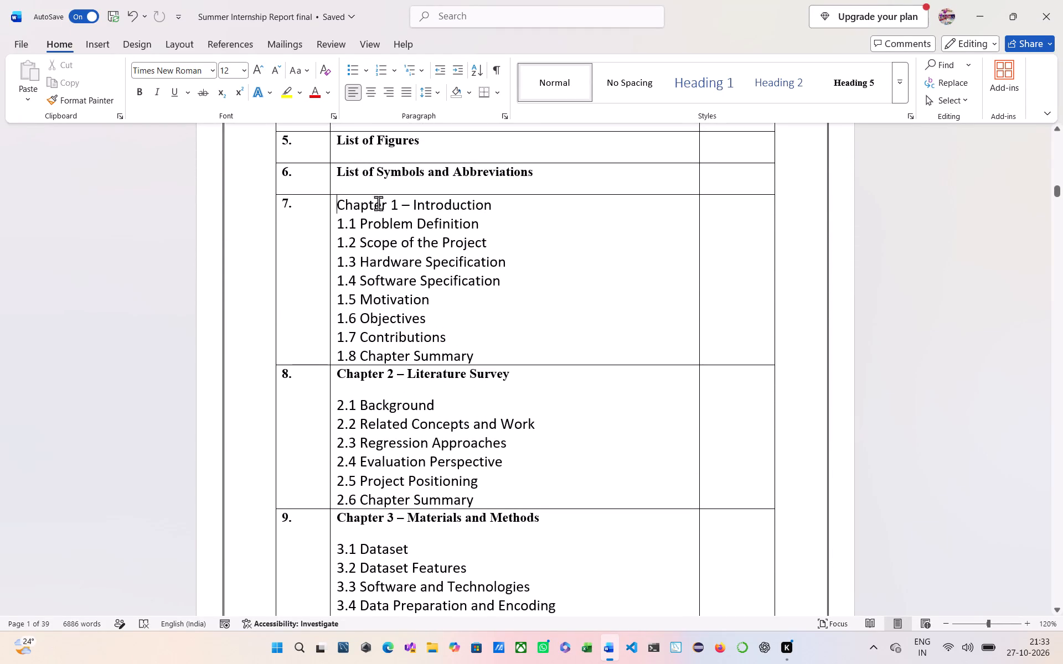
{"action": "left_click_drag", "start_coordinate": [378, 203], "coordinate": [514, 215]}
{"action": "left_click", "coordinate": [505, 230]}
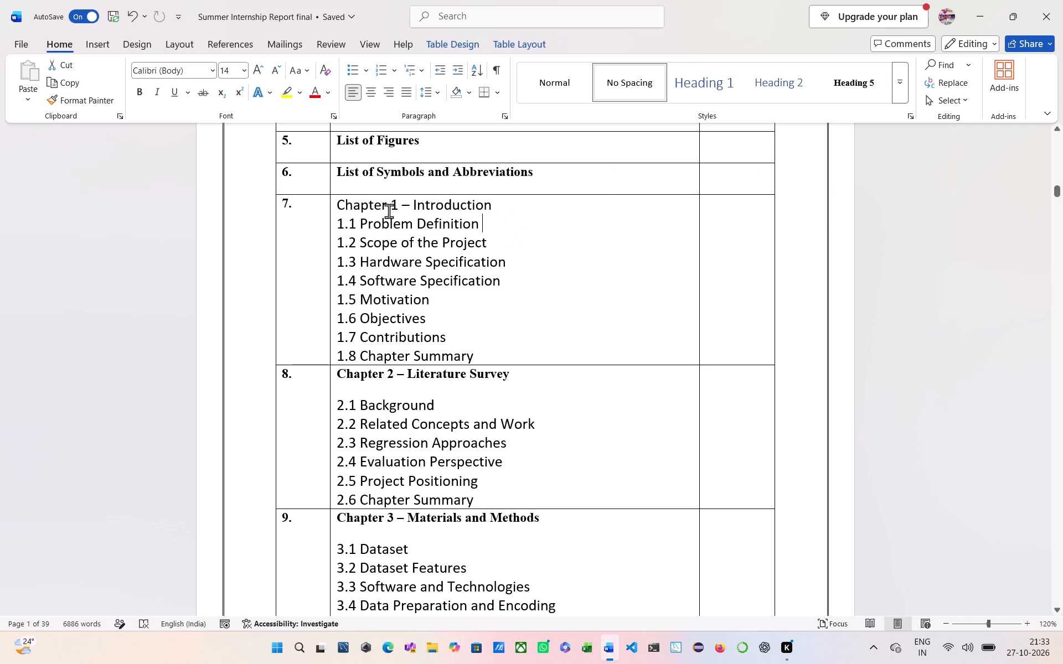
{"action": "left_click_drag", "start_coordinate": [337, 205], "coordinate": [524, 209]}
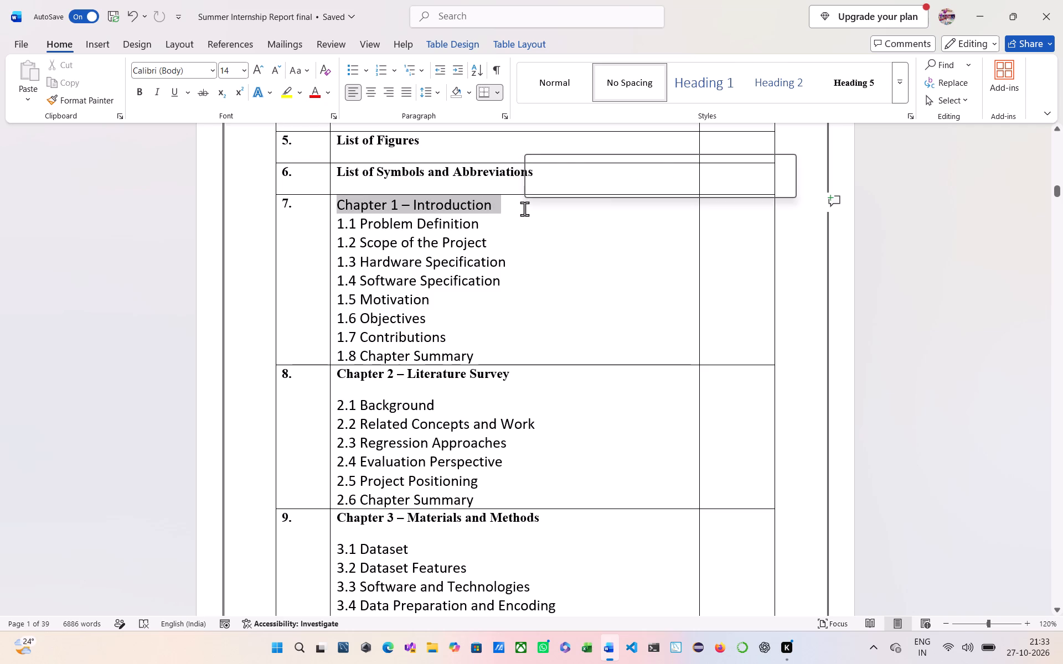
{"action": "left_click", "coordinate": [535, 188]}
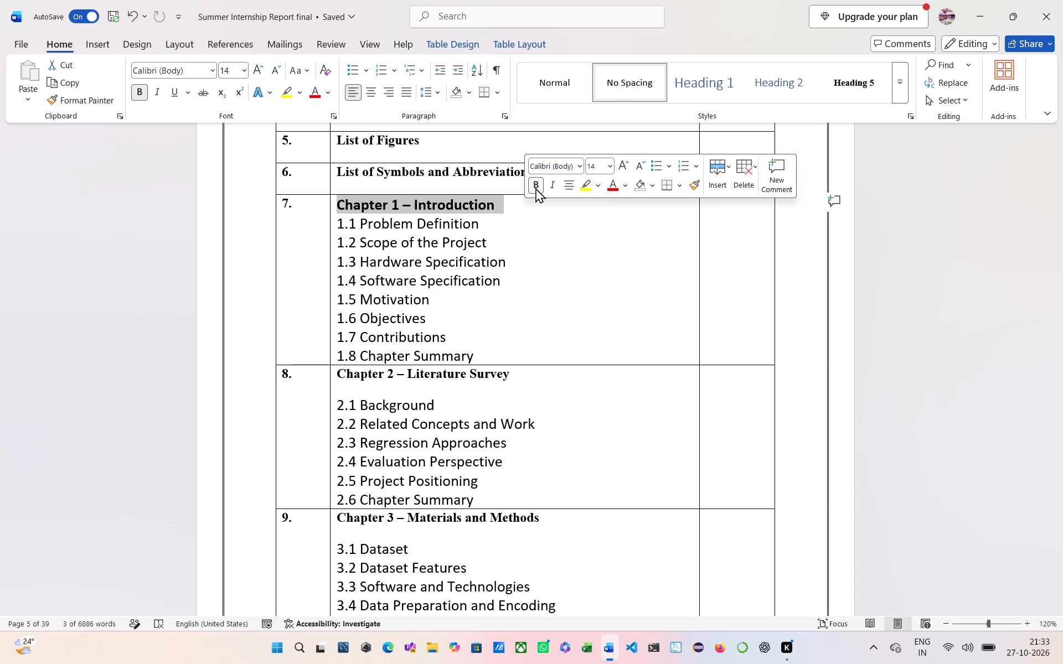
{"action": "left_click", "coordinate": [571, 280]}
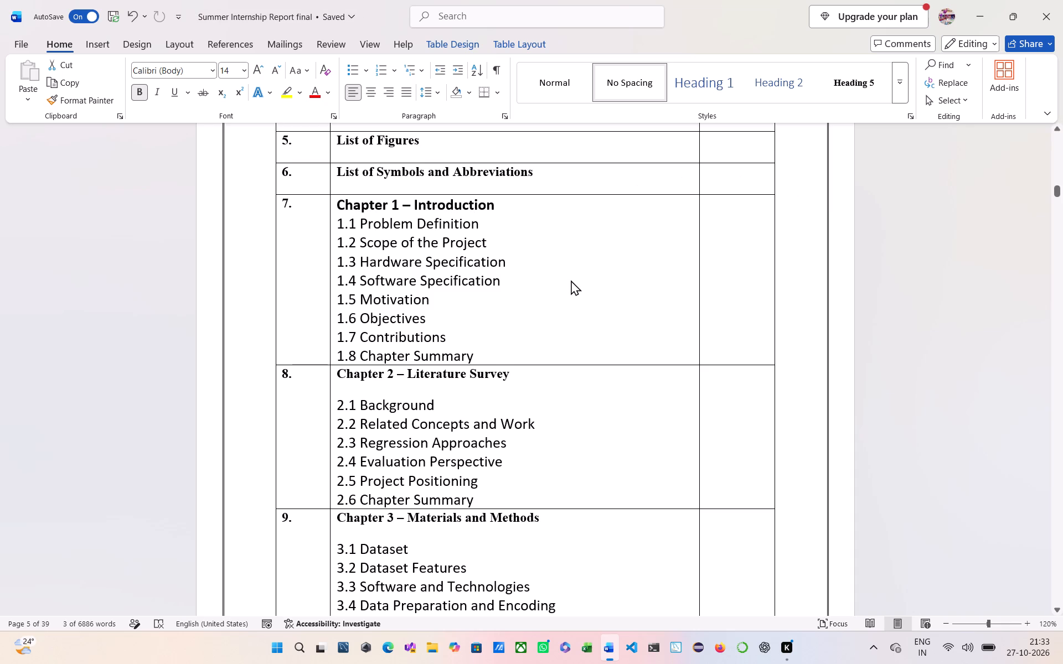
Delete two surplus blank lines above the ACKNOWLEDGEMENT heading, on the page following the table of contents.
{"action": "scroll", "coordinate": [571, 280], "scroll_direction": "down", "scroll_amount": 3}
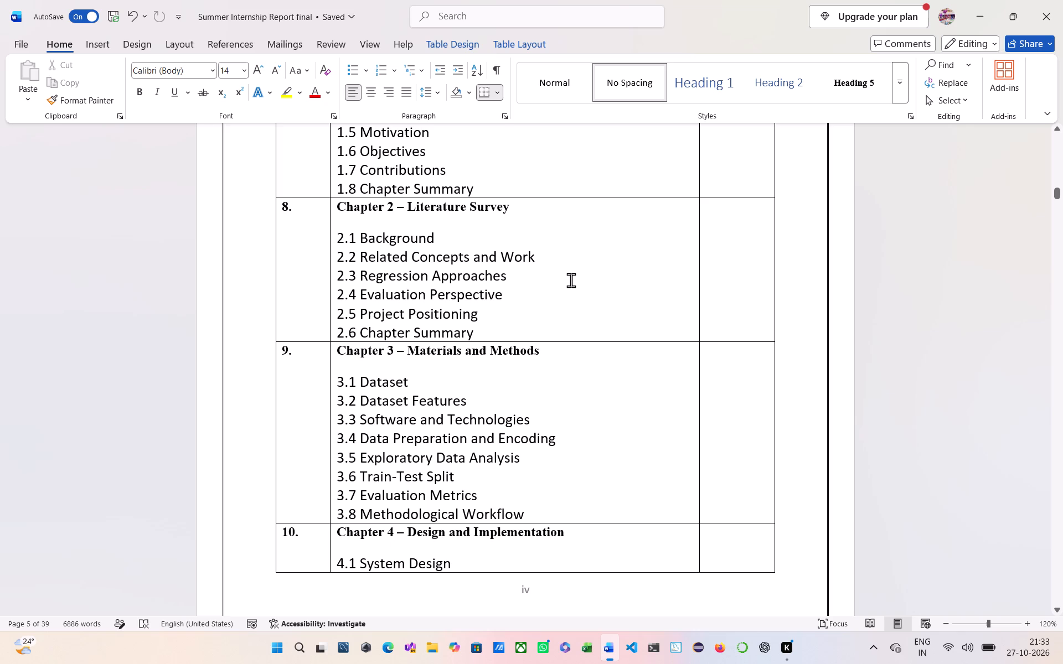
{"action": "scroll", "coordinate": [571, 280], "scroll_direction": "up", "scroll_amount": 1}
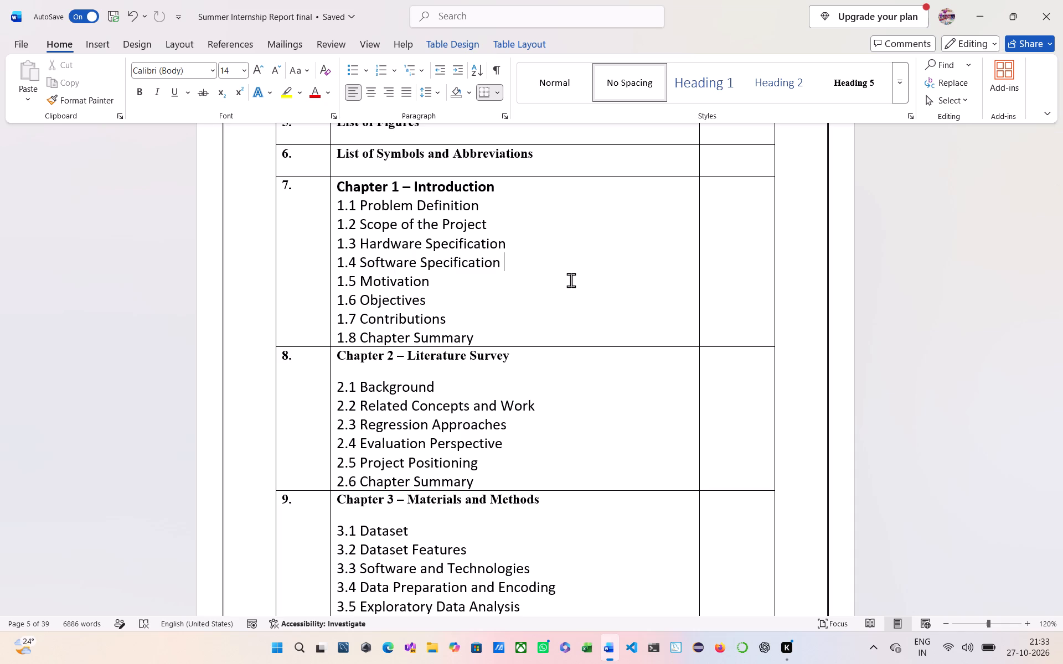
{"action": "scroll", "coordinate": [571, 280], "scroll_direction": "down", "scroll_amount": 1}
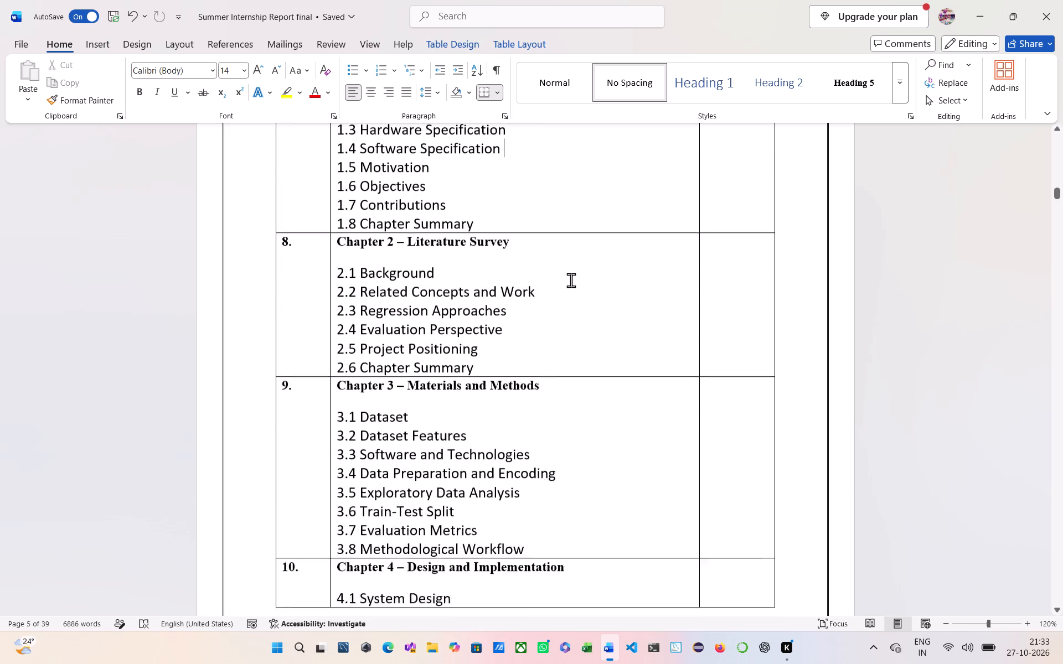
{"action": "scroll", "coordinate": [571, 280], "scroll_direction": "down", "scroll_amount": 3}
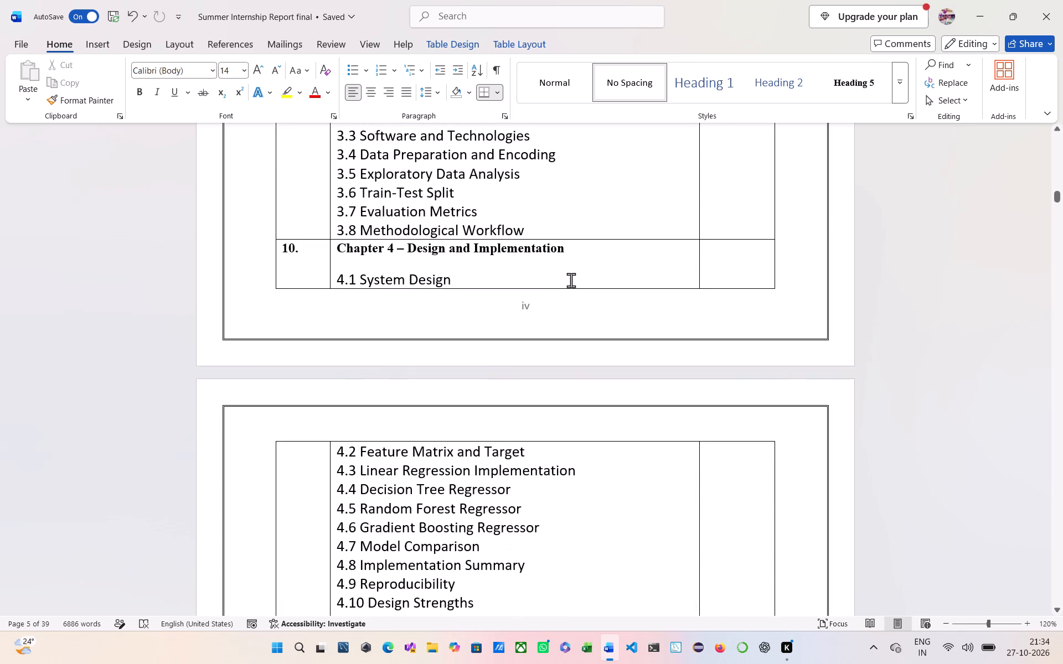
{"action": "scroll", "coordinate": [571, 280], "scroll_direction": "down", "scroll_amount": 3}
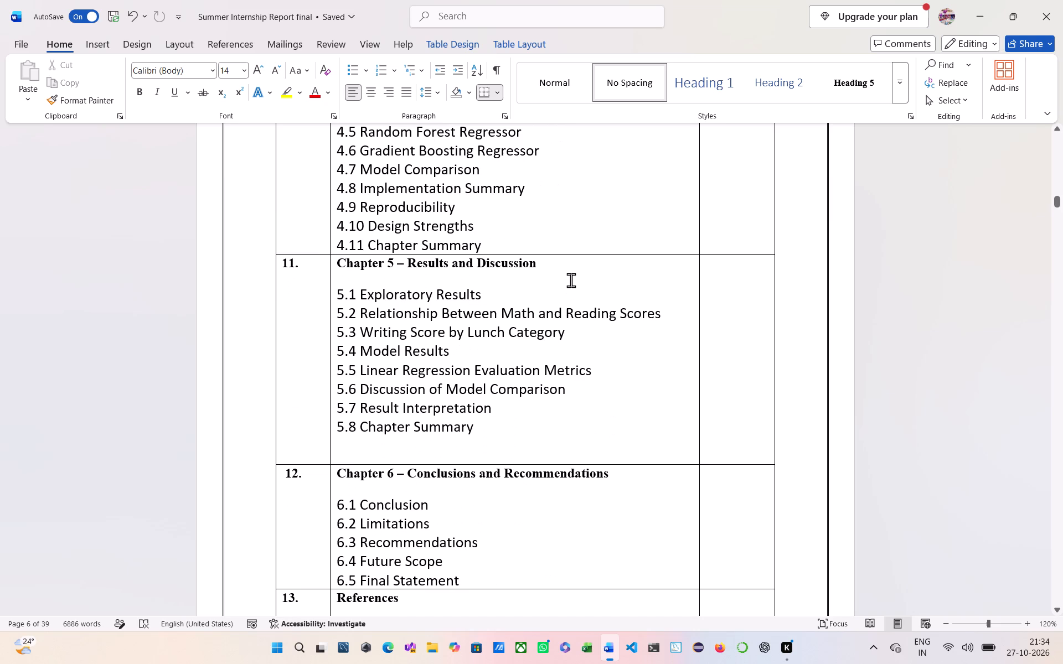
{"action": "scroll", "coordinate": [571, 280], "scroll_direction": "down", "scroll_amount": 2}
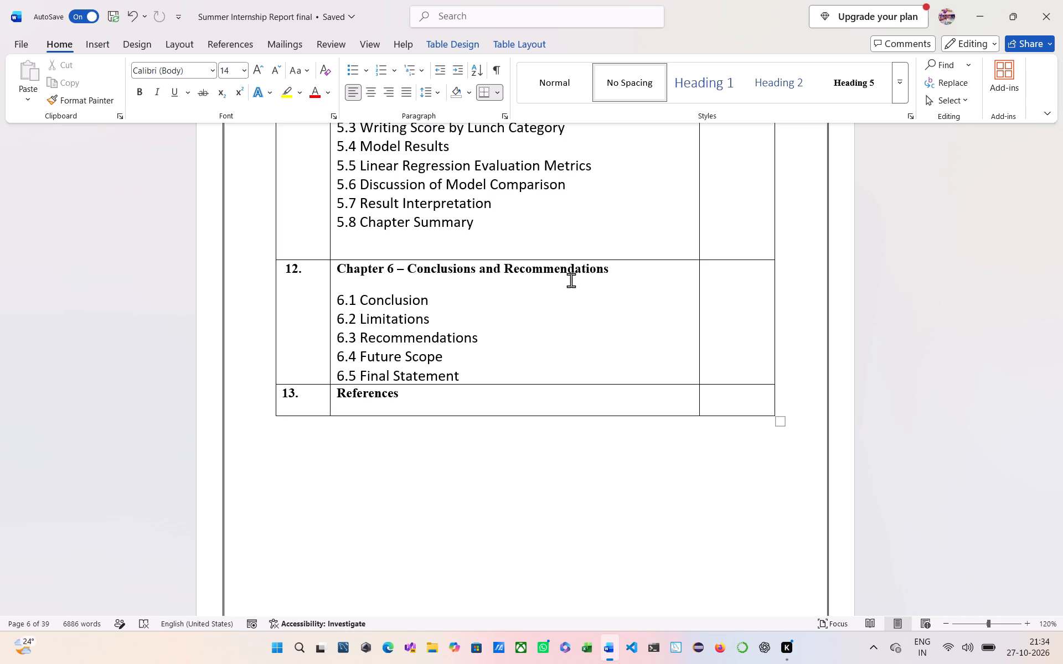
{"action": "scroll", "coordinate": [571, 280], "scroll_direction": "down", "scroll_amount": 2}
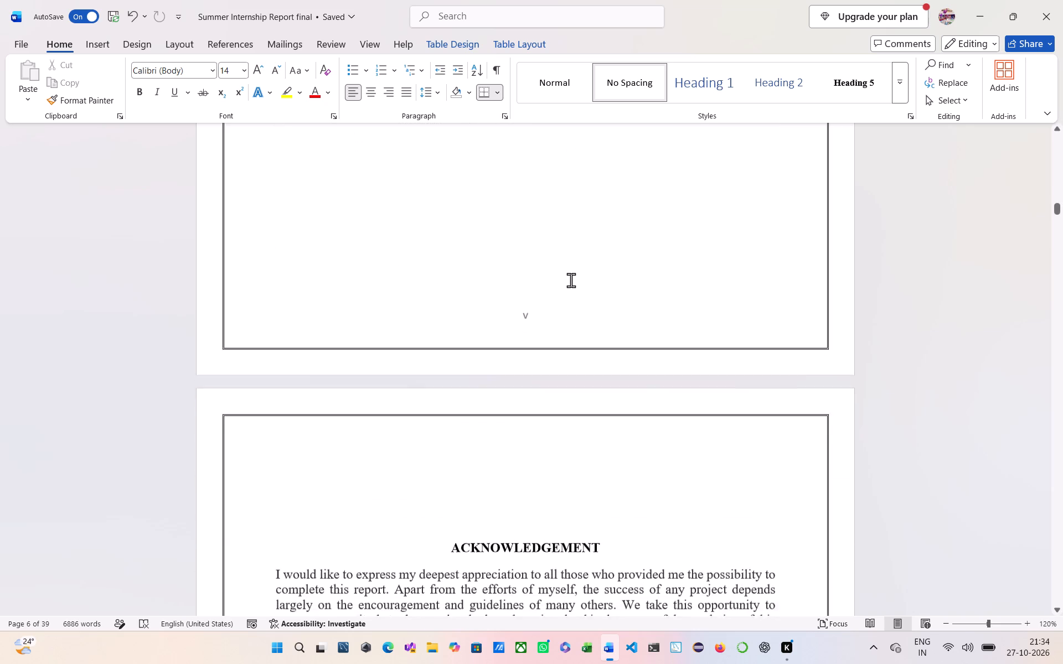
{"action": "scroll", "coordinate": [571, 280], "scroll_direction": "down", "scroll_amount": 3}
{"action": "left_click", "coordinate": [525, 260]}
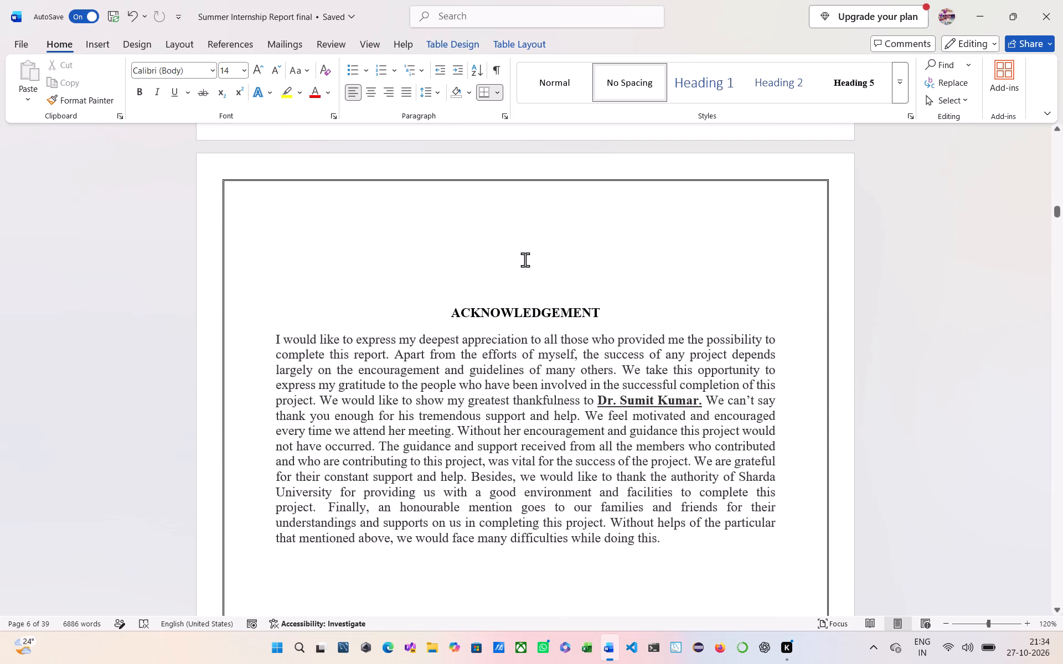
{"action": "key", "text": "BackSpace"}
{"action": "key", "text": "BackSpace"}
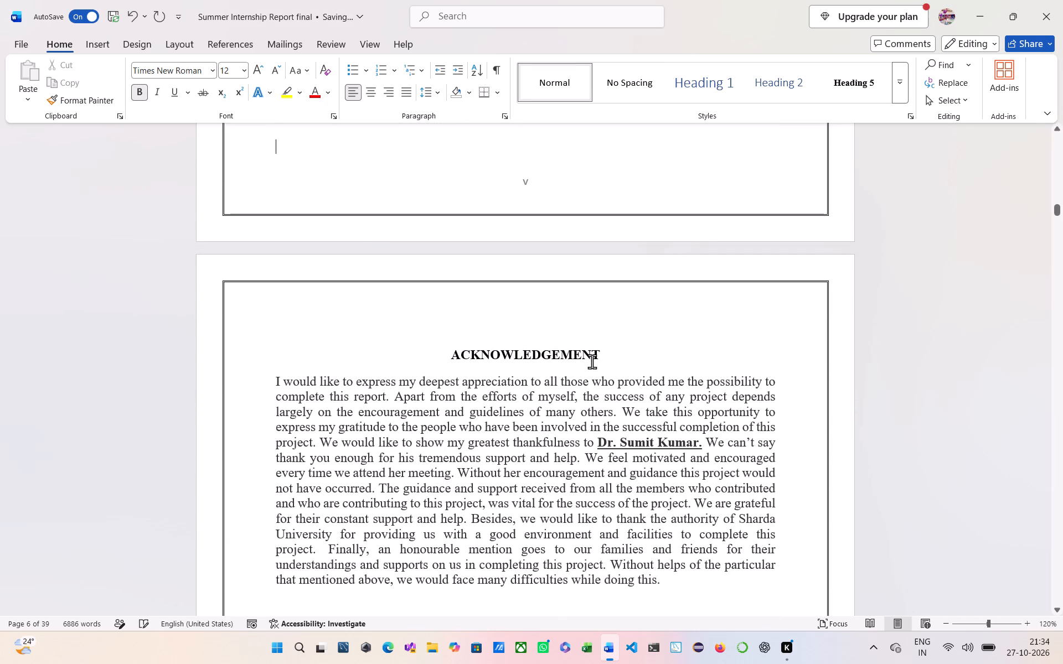
Recheck the layout and footer page numbers of the cover, declaration and certificate pages up to the table of contents.
{"action": "scroll", "coordinate": [592, 361], "scroll_direction": "up", "scroll_amount": 6}
{"action": "scroll", "coordinate": [592, 361], "scroll_direction": "down", "scroll_amount": 1}
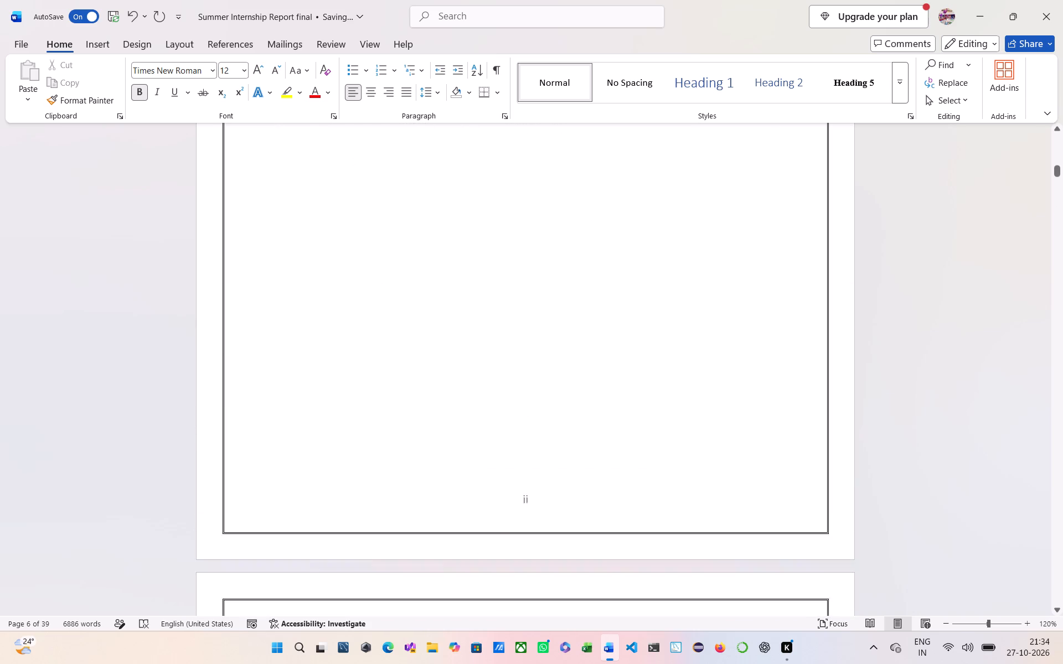
{"action": "scroll", "coordinate": [592, 361], "scroll_direction": "down", "scroll_amount": 2}
{"action": "scroll", "coordinate": [592, 361], "scroll_direction": "up", "scroll_amount": 9}
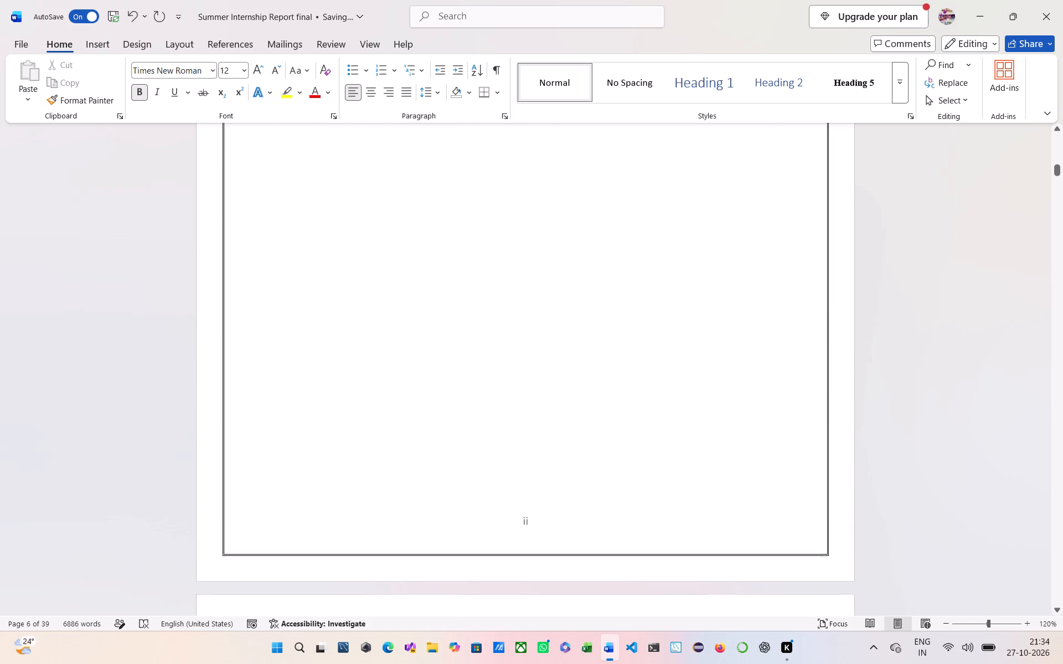
{"action": "scroll", "coordinate": [592, 361], "scroll_direction": "up", "scroll_amount": 17}
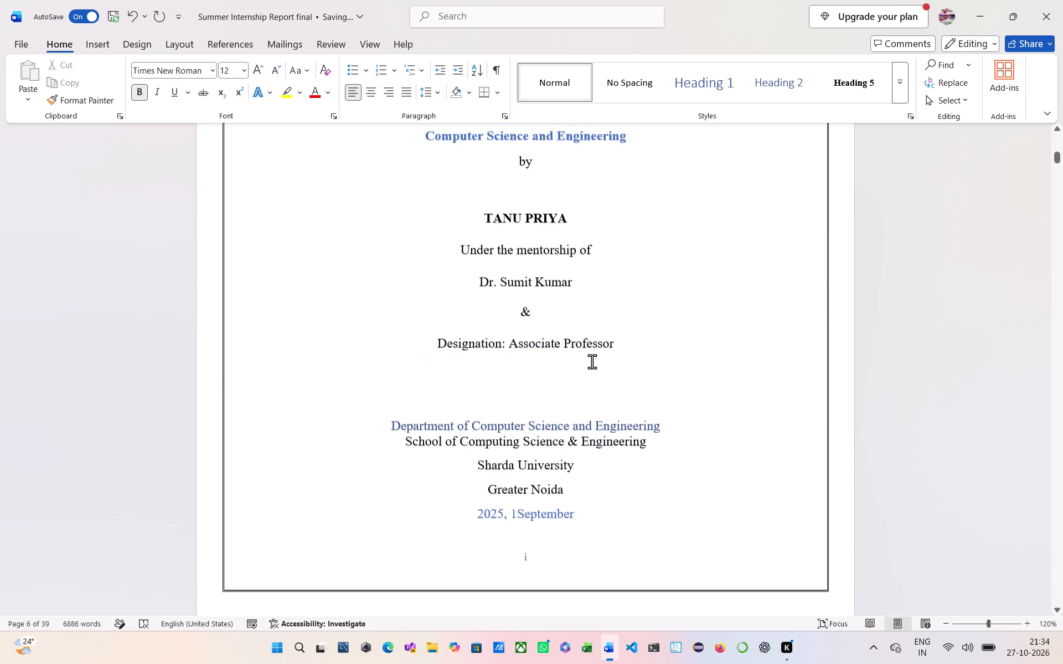
{"action": "scroll", "coordinate": [592, 361], "scroll_direction": "up", "scroll_amount": 1}
{"action": "scroll", "coordinate": [592, 361], "scroll_direction": "down", "scroll_amount": 5}
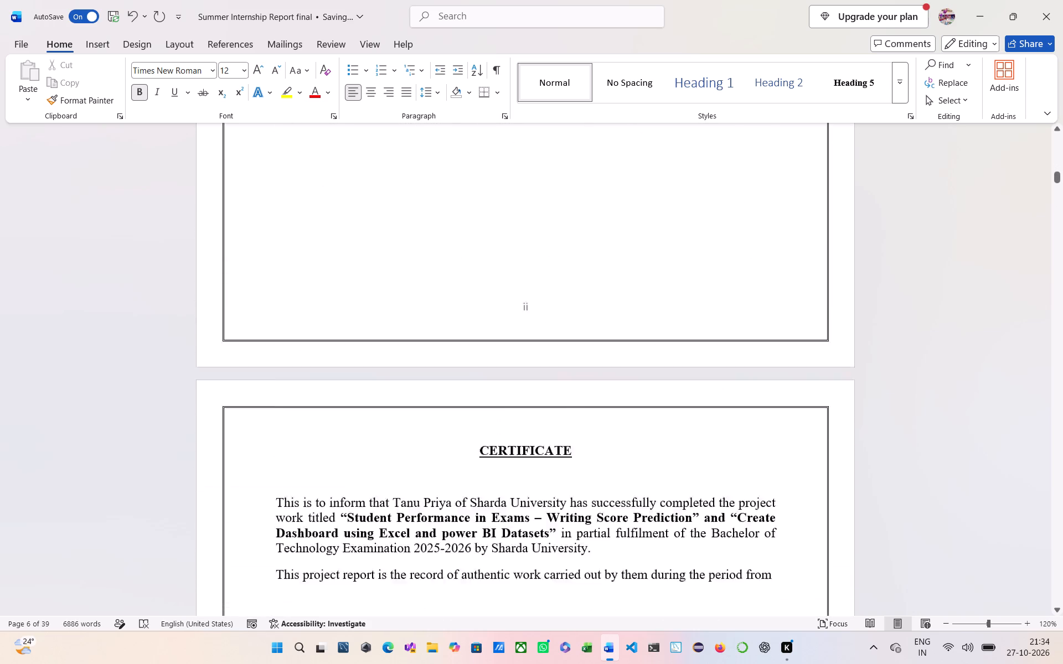
{"action": "scroll", "coordinate": [592, 361], "scroll_direction": "down", "scroll_amount": 5}
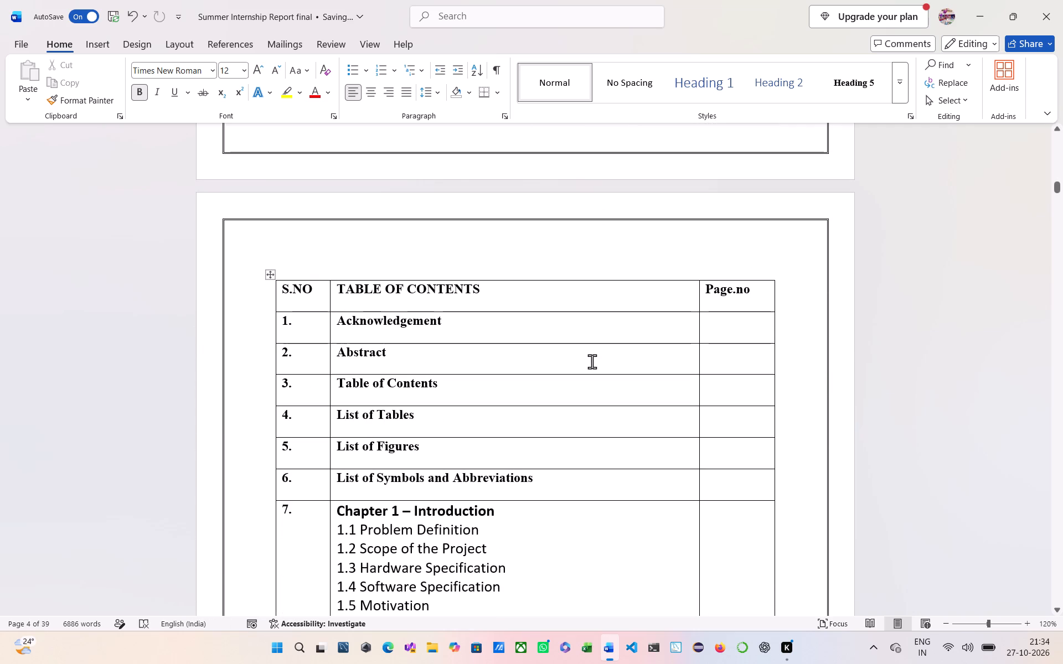
{"action": "scroll", "coordinate": [592, 361], "scroll_direction": "up", "scroll_amount": 3}
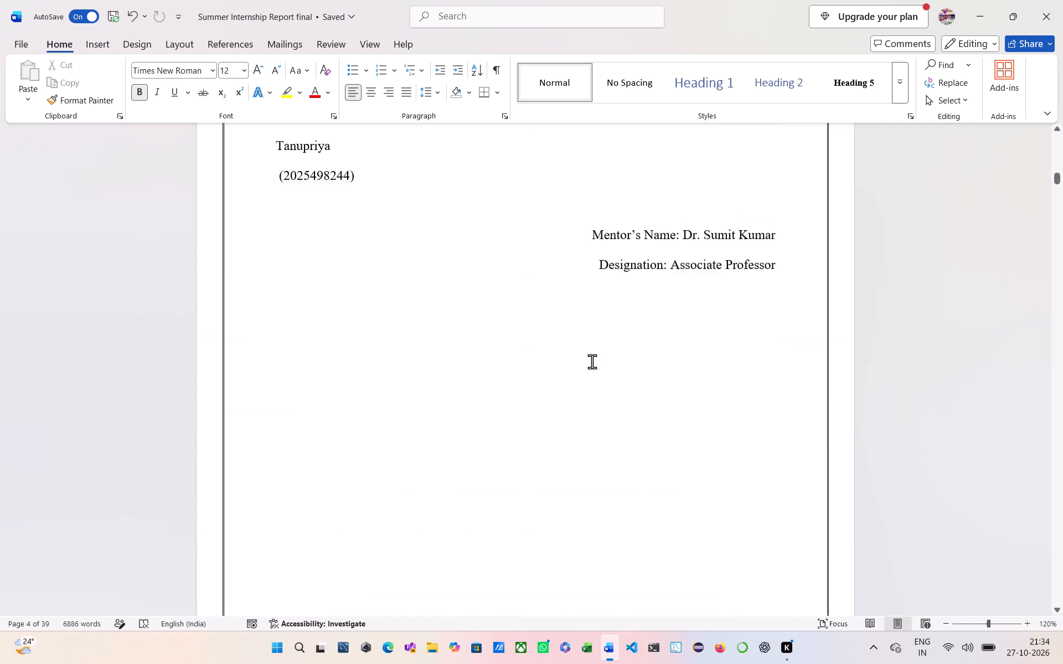
{"action": "scroll", "coordinate": [592, 361], "scroll_direction": "up", "scroll_amount": 3}
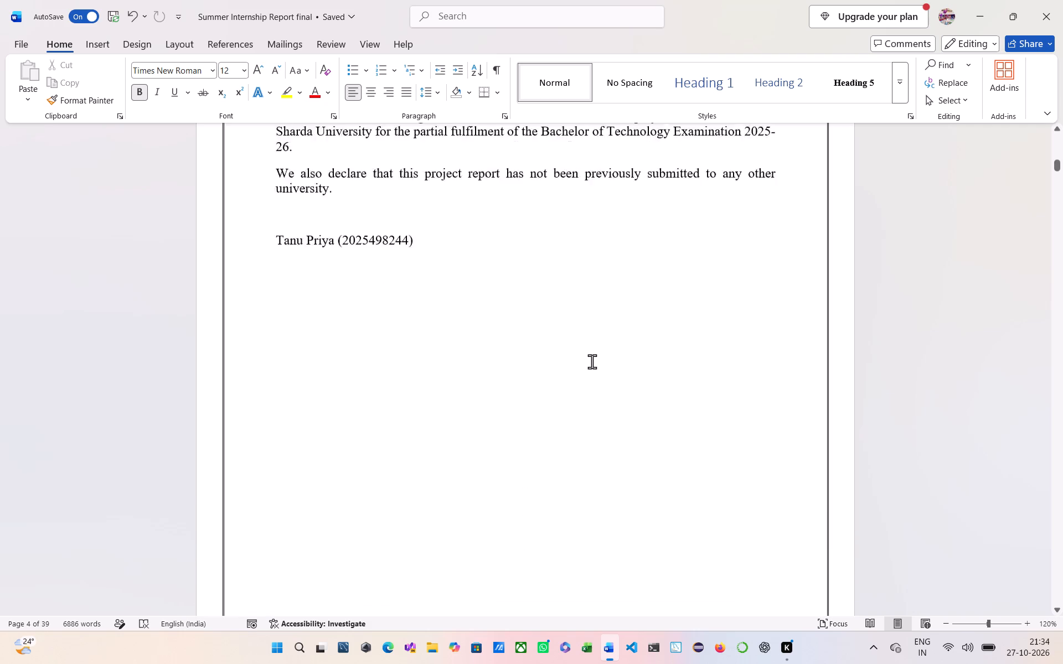
{"action": "scroll", "coordinate": [592, 361], "scroll_direction": "up", "scroll_amount": 1}
Examine the layout and footer page numbers from the declaration page through the certificate and table of contents to the acknowledgement.
{"action": "scroll", "coordinate": [592, 361], "scroll_direction": "down", "scroll_amount": 4}
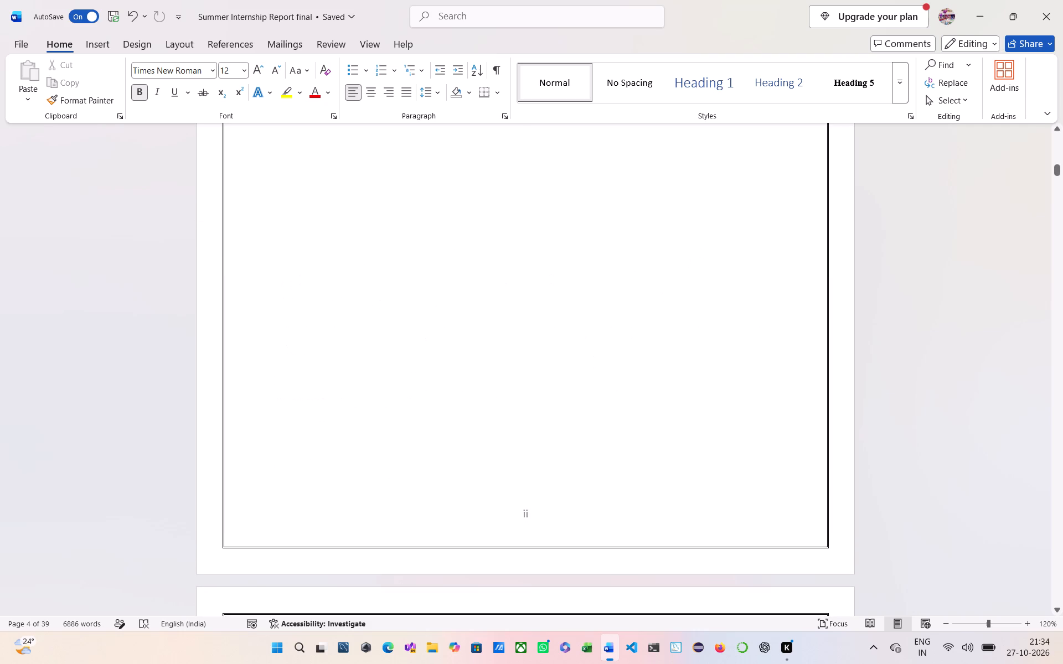
{"action": "scroll", "coordinate": [592, 361], "scroll_direction": "down", "scroll_amount": 3}
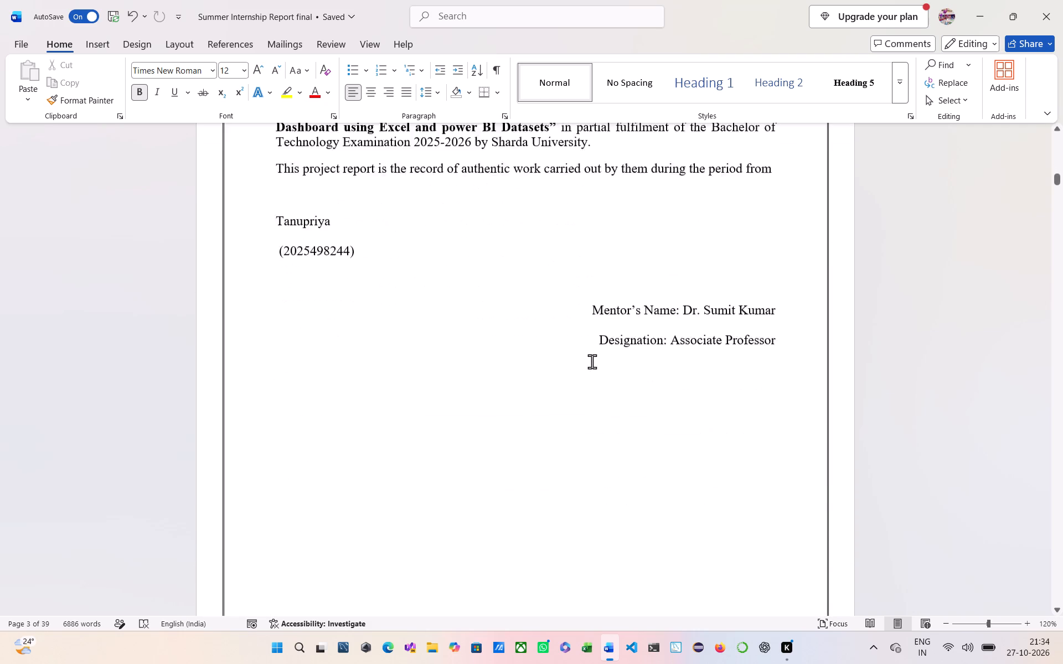
{"action": "scroll", "coordinate": [592, 361], "scroll_direction": "down", "scroll_amount": 5}
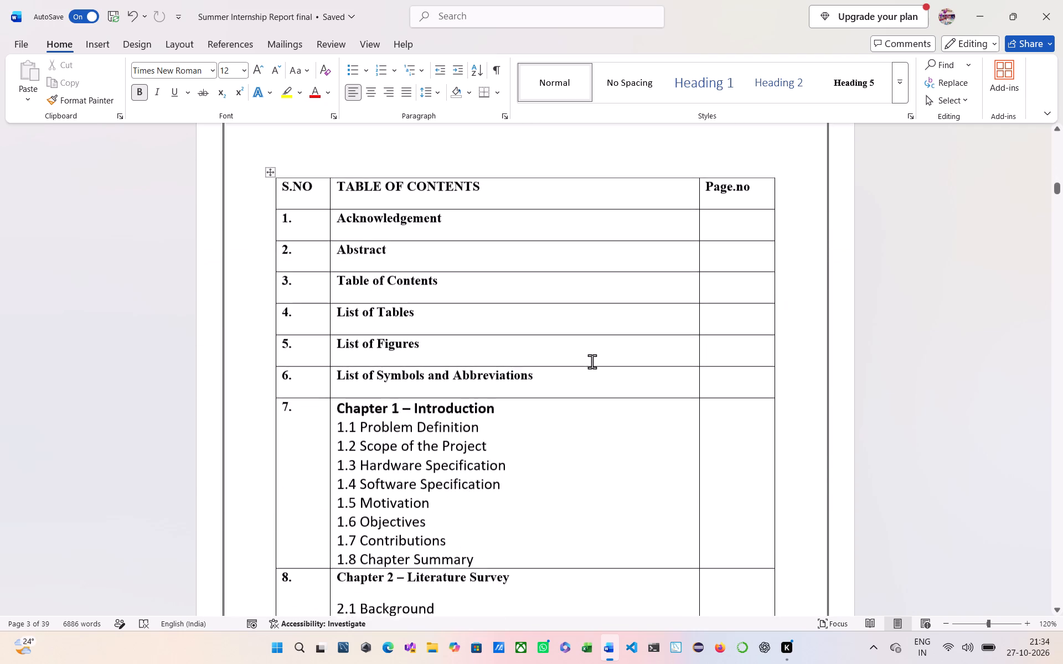
{"action": "scroll", "coordinate": [592, 361], "scroll_direction": "down", "scroll_amount": 4}
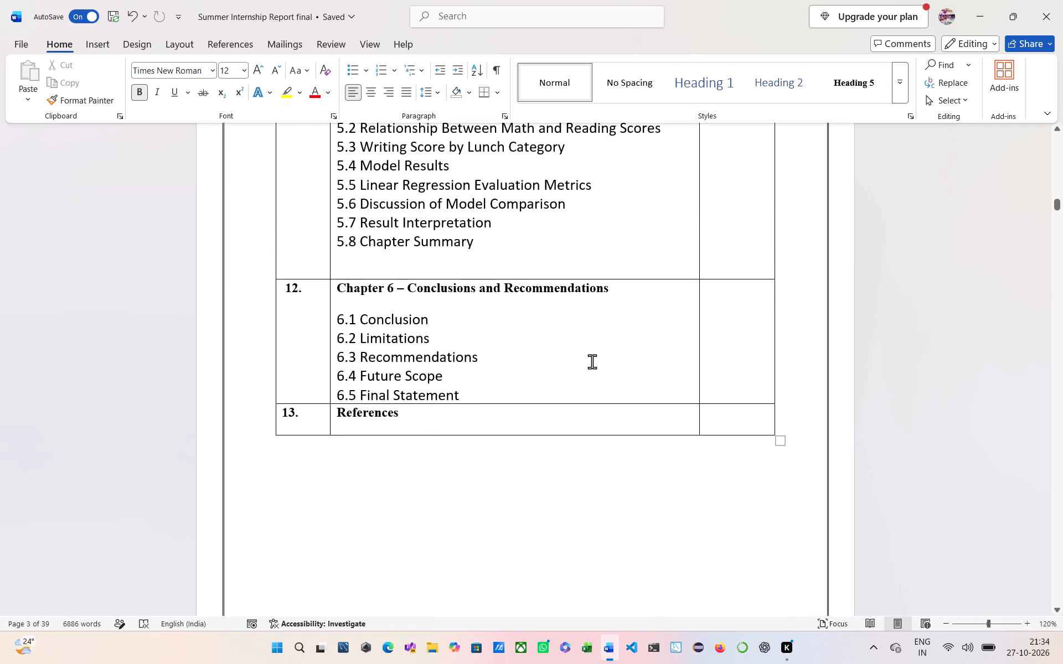
{"action": "scroll", "coordinate": [592, 361], "scroll_direction": "down", "scroll_amount": 3}
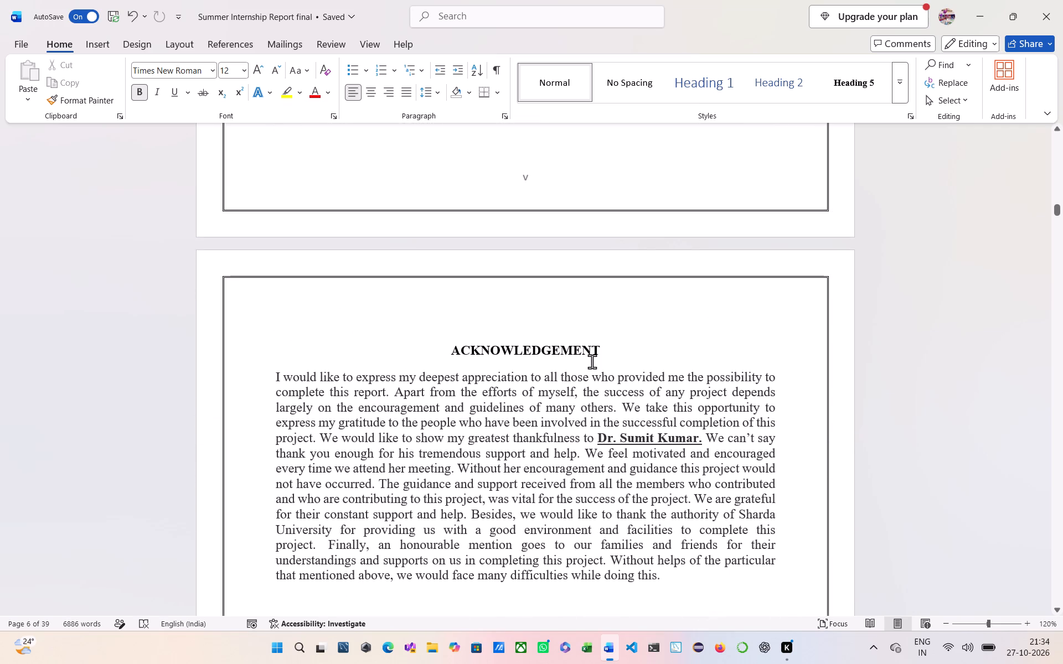
Examine the footer numbering and section order from the acknowledgement through the abstract and the lists of tables, figures and symbols to Chapter 1.
{"action": "scroll", "coordinate": [592, 361], "scroll_direction": "down", "scroll_amount": 1}
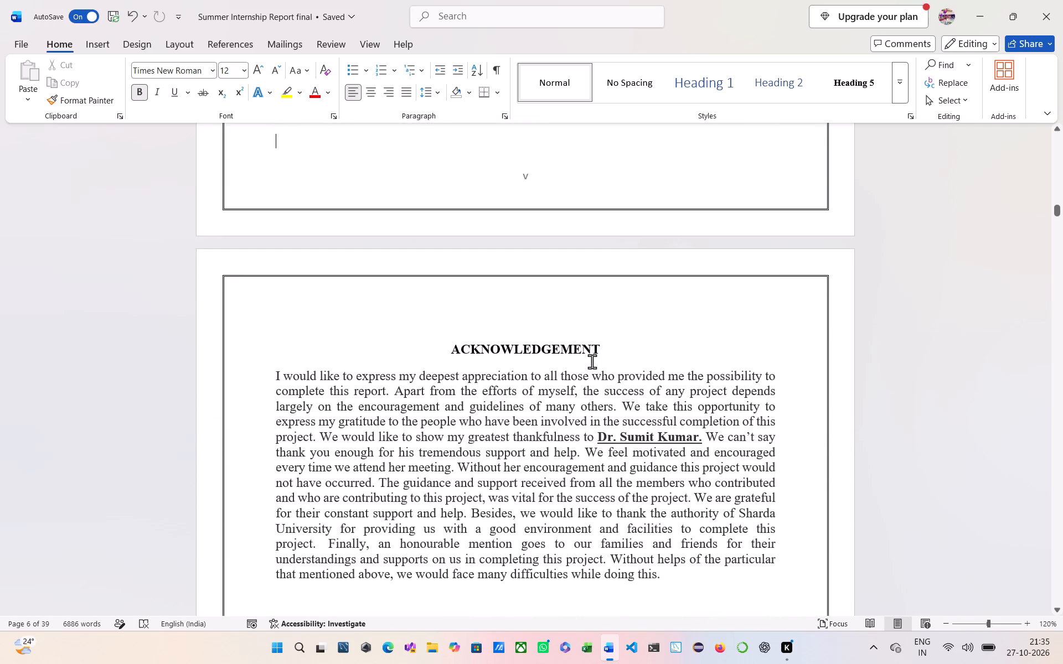
{"action": "scroll", "coordinate": [592, 361], "scroll_direction": "down", "scroll_amount": 4}
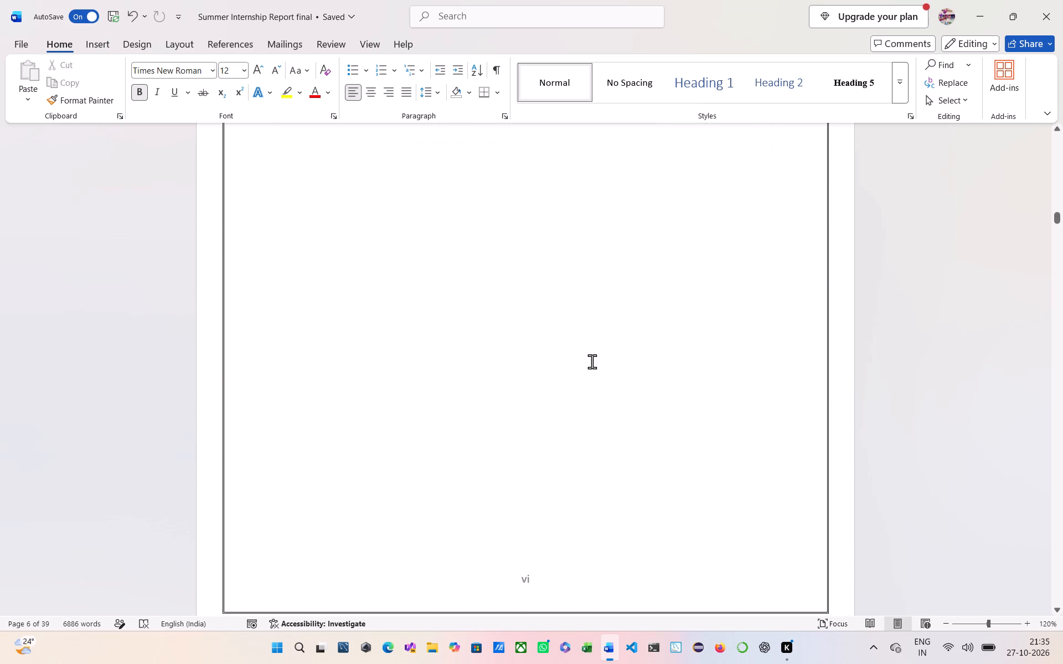
{"action": "scroll", "coordinate": [592, 361], "scroll_direction": "down", "scroll_amount": 2}
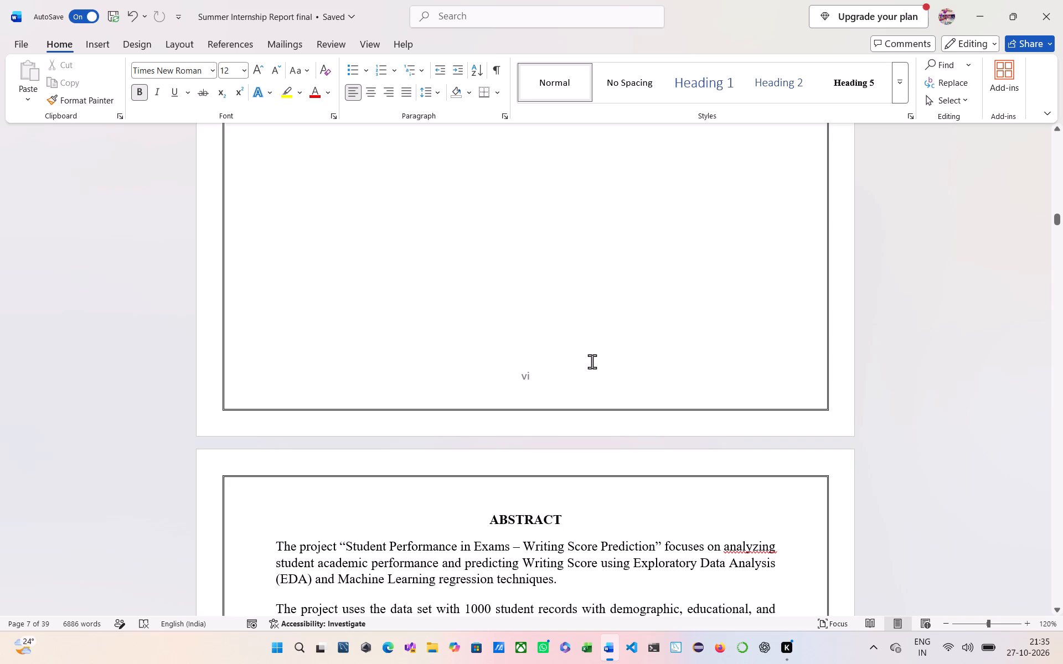
{"action": "scroll", "coordinate": [592, 361], "scroll_direction": "down", "scroll_amount": 4}
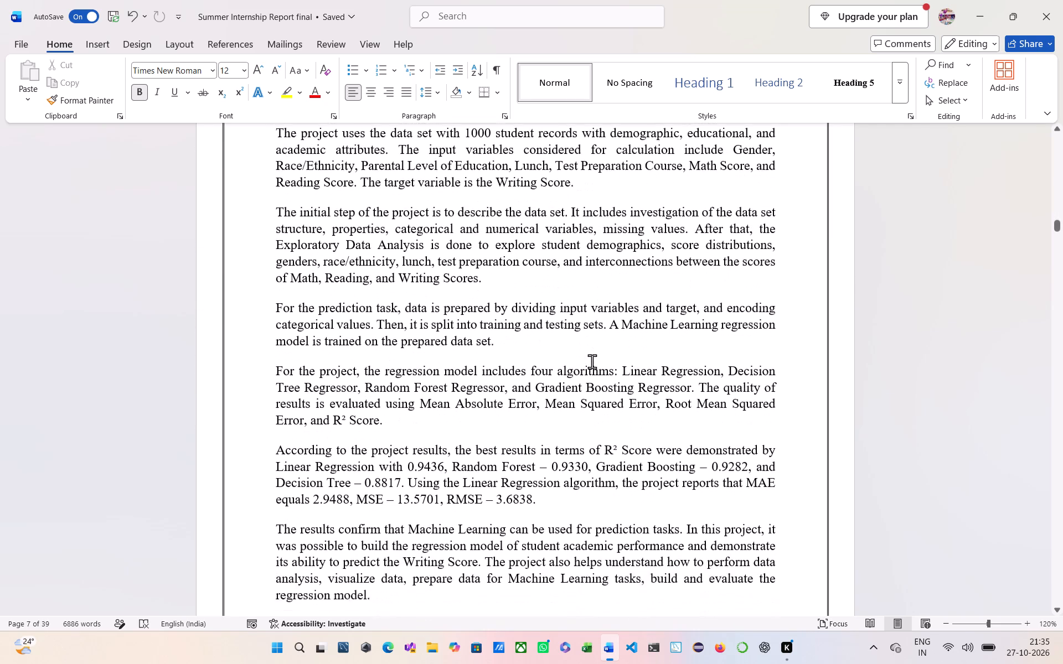
{"action": "scroll", "coordinate": [592, 361], "scroll_direction": "down", "scroll_amount": 2}
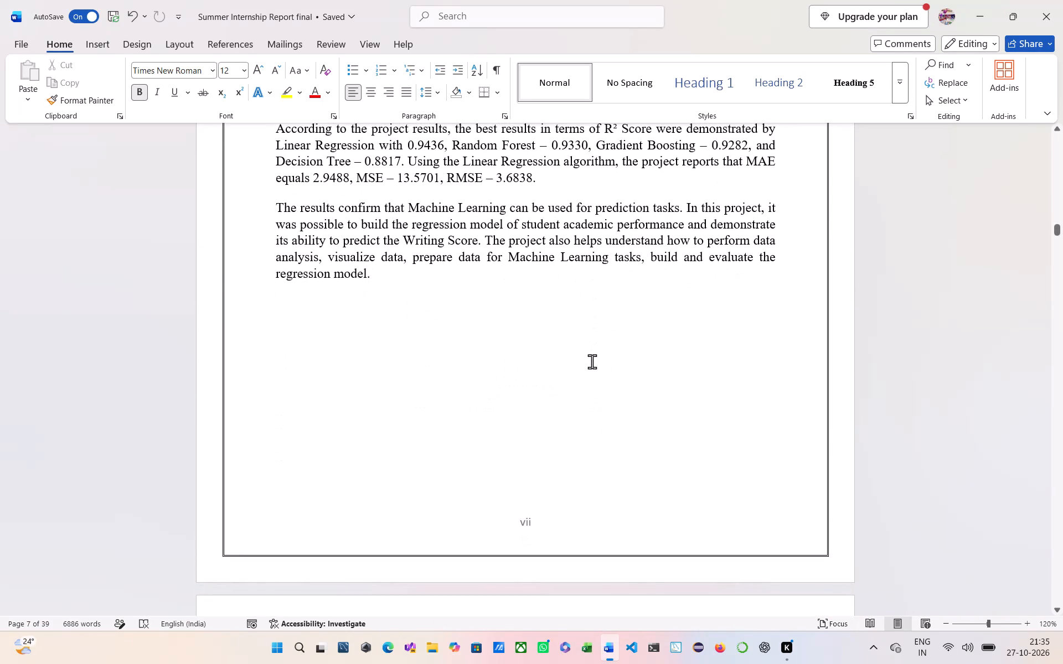
{"action": "scroll", "coordinate": [592, 361], "scroll_direction": "down", "scroll_amount": 5}
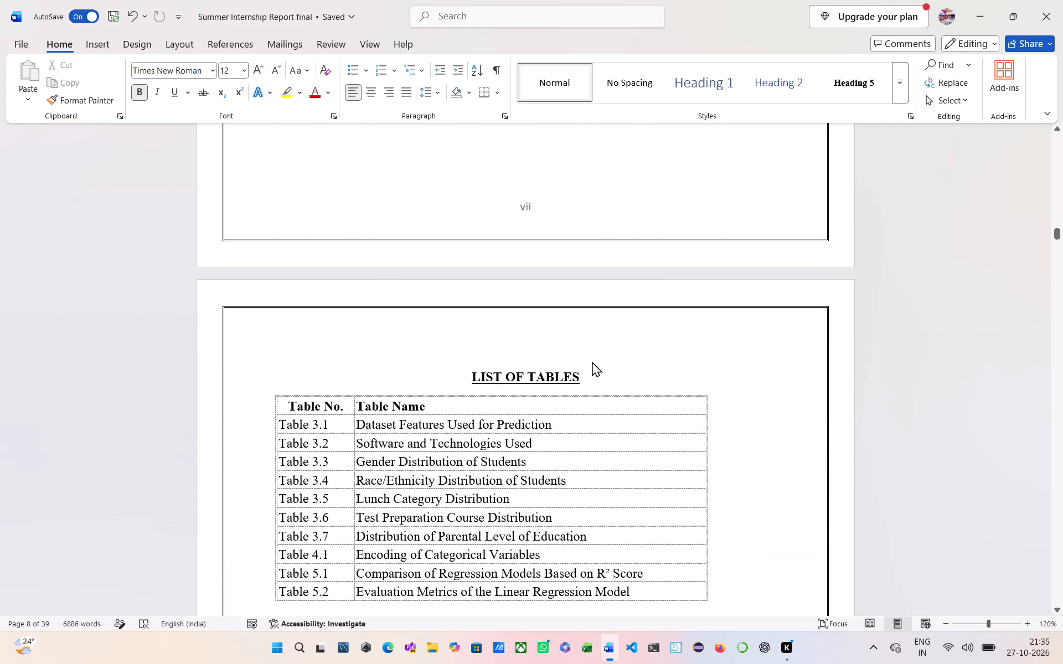
{"action": "scroll", "coordinate": [592, 361], "scroll_direction": "down", "scroll_amount": 5}
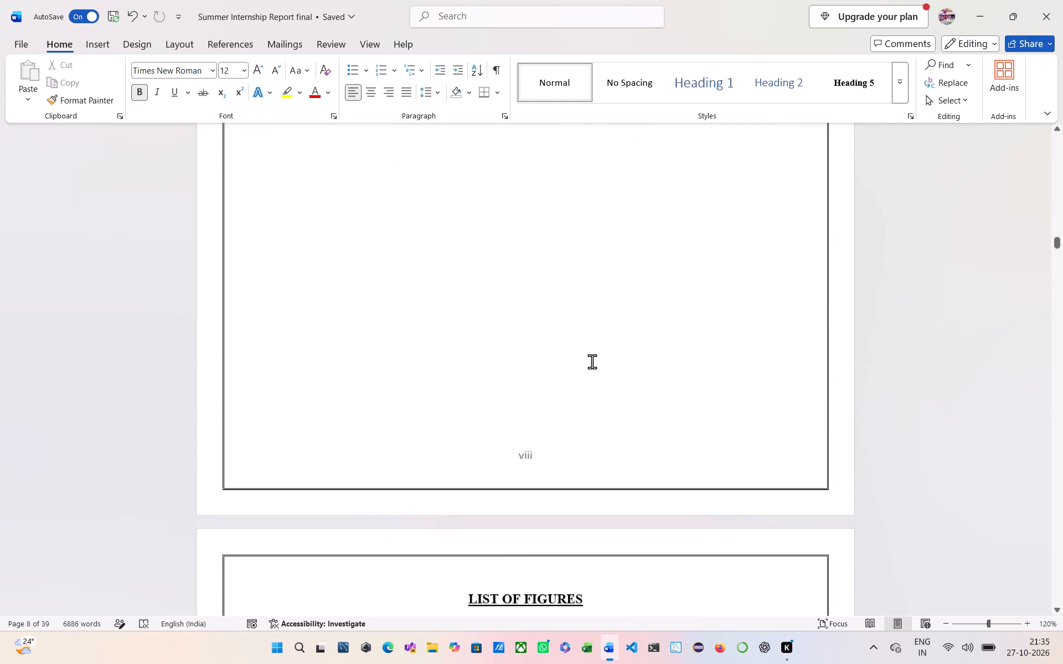
{"action": "scroll", "coordinate": [592, 361], "scroll_direction": "down", "scroll_amount": 1}
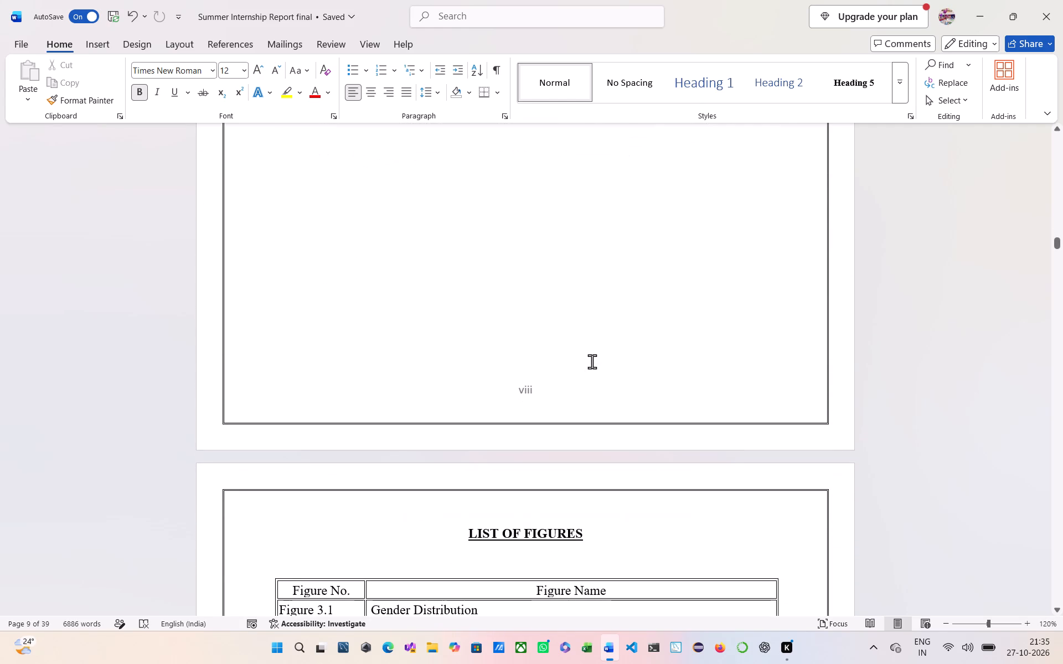
{"action": "scroll", "coordinate": [592, 361], "scroll_direction": "down", "scroll_amount": 1}
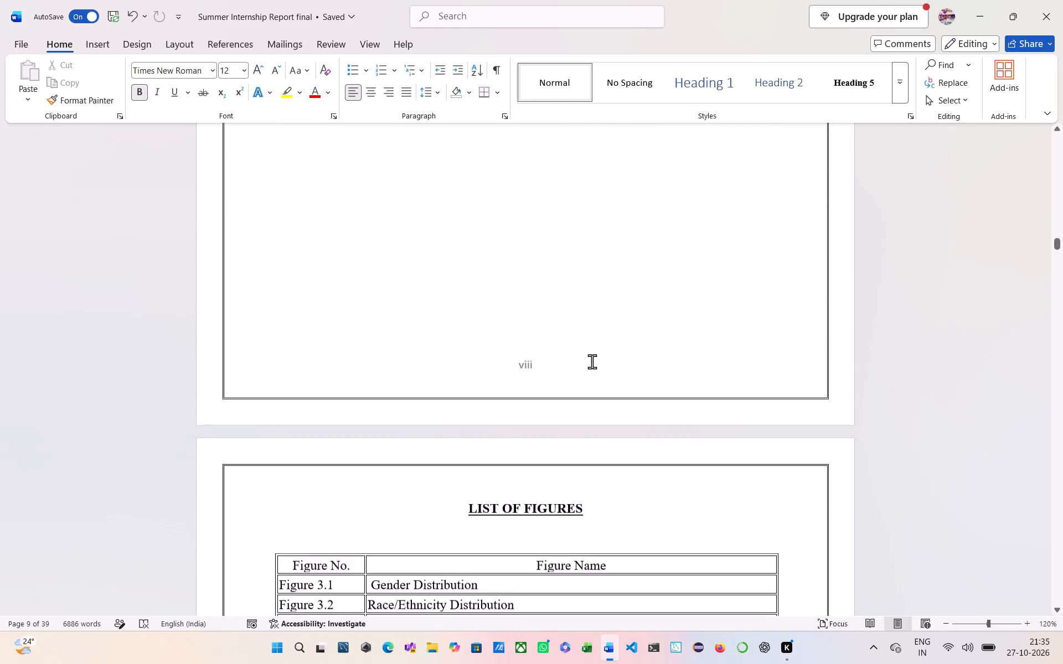
{"action": "scroll", "coordinate": [592, 361], "scroll_direction": "down", "scroll_amount": 7}
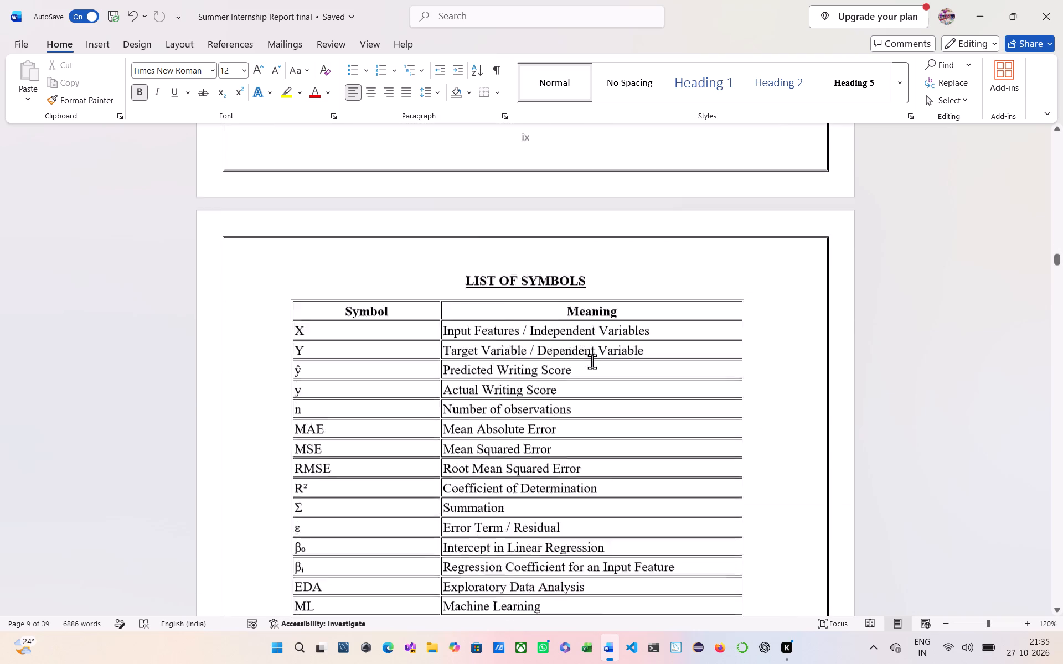
{"action": "scroll", "coordinate": [592, 361], "scroll_direction": "down", "scroll_amount": 1}
{"action": "scroll", "coordinate": [592, 361], "scroll_direction": "up", "scroll_amount": 2}
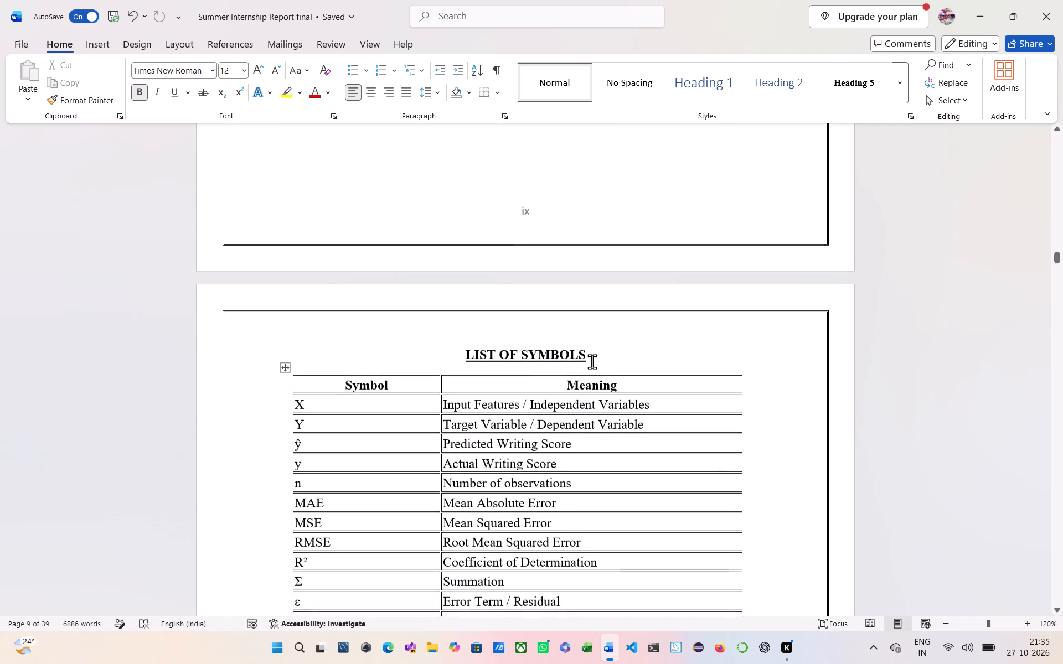
{"action": "scroll", "coordinate": [592, 361], "scroll_direction": "down", "scroll_amount": 1}
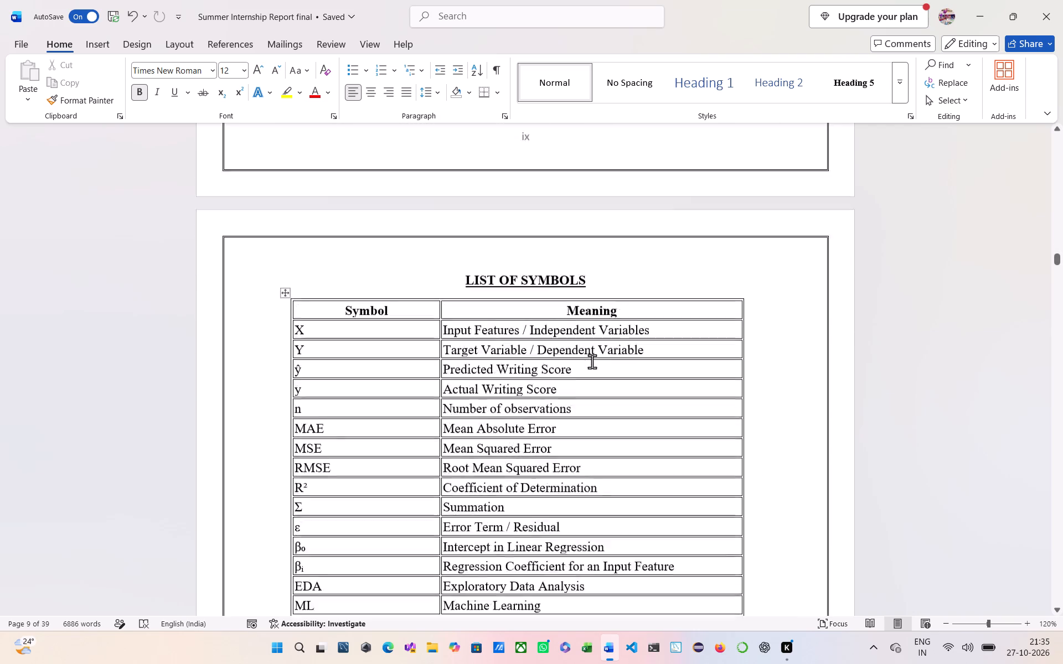
{"action": "scroll", "coordinate": [592, 361], "scroll_direction": "down", "scroll_amount": 5}
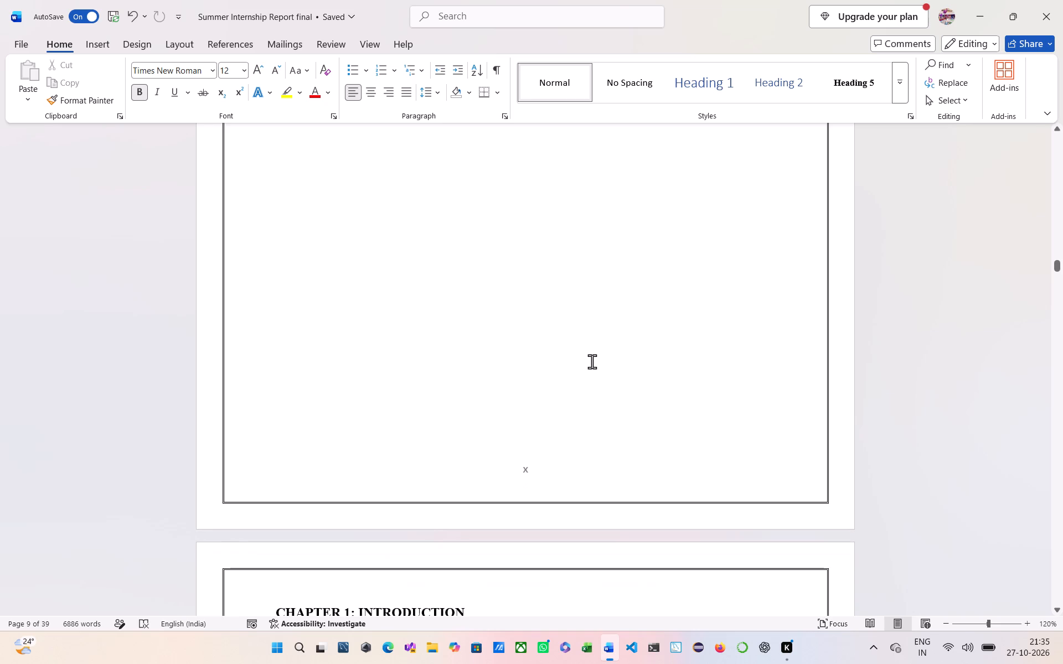
{"action": "scroll", "coordinate": [592, 361], "scroll_direction": "down", "scroll_amount": 2}
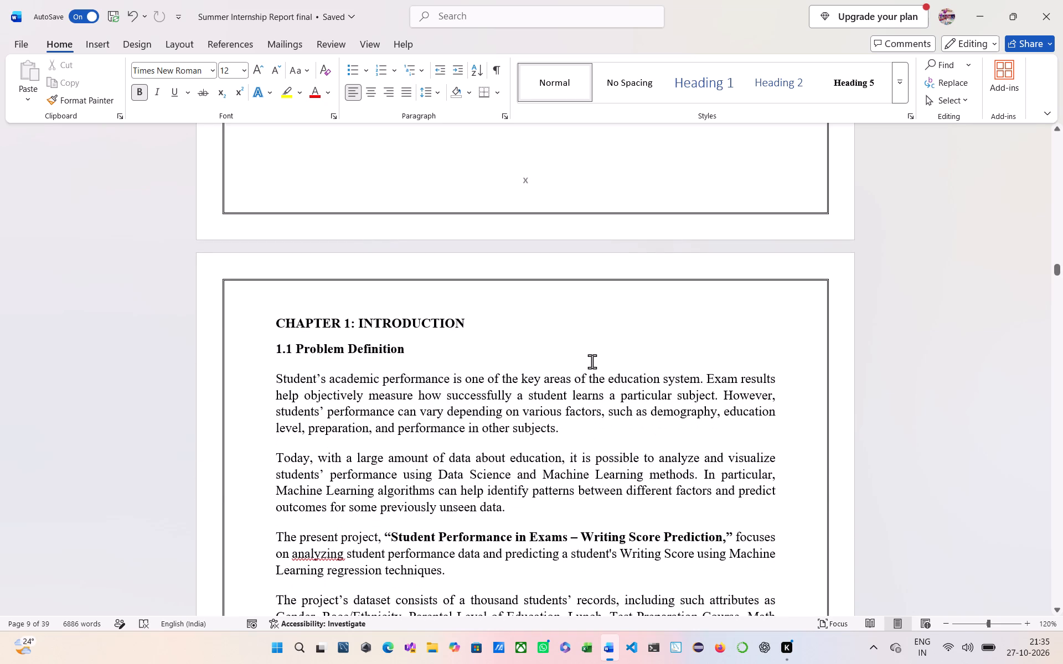
Recheck the order of the front-matter sections from the list of symbols back to the entries in the table of contents.
{"action": "scroll", "coordinate": [592, 361], "scroll_direction": "up", "scroll_amount": 4}
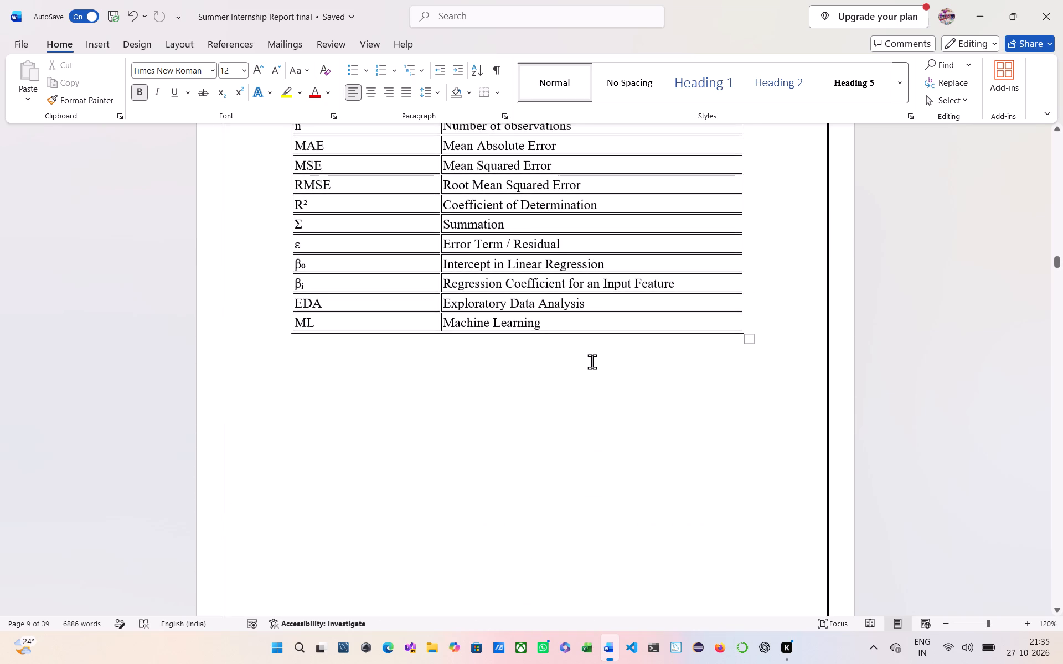
{"action": "scroll", "coordinate": [592, 361], "scroll_direction": "up", "scroll_amount": 1}
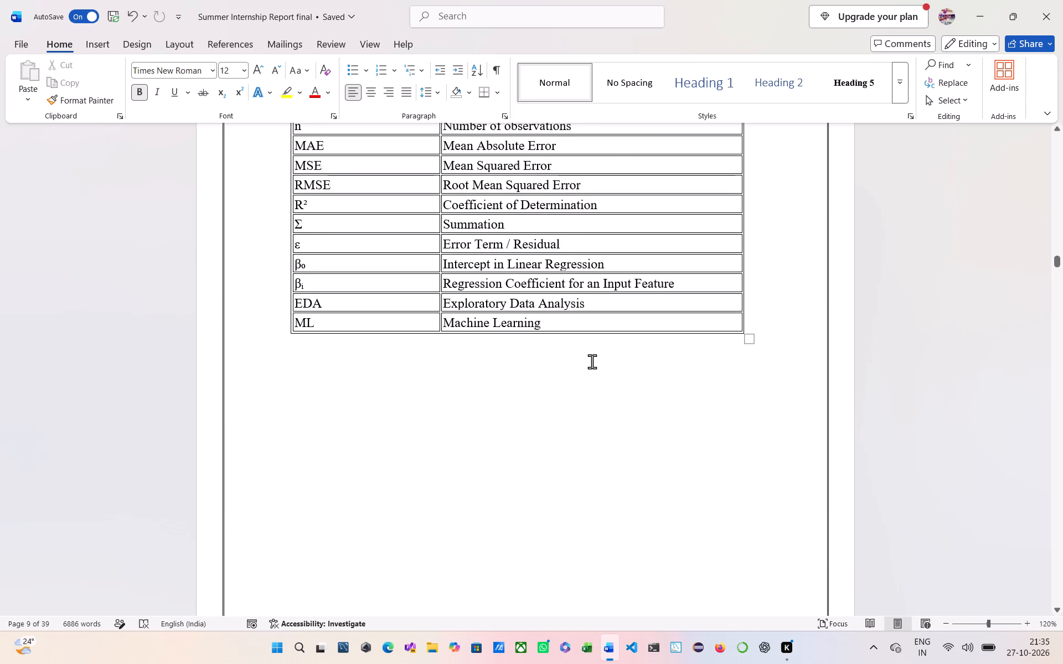
{"action": "scroll", "coordinate": [592, 361], "scroll_direction": "up", "scroll_amount": 3}
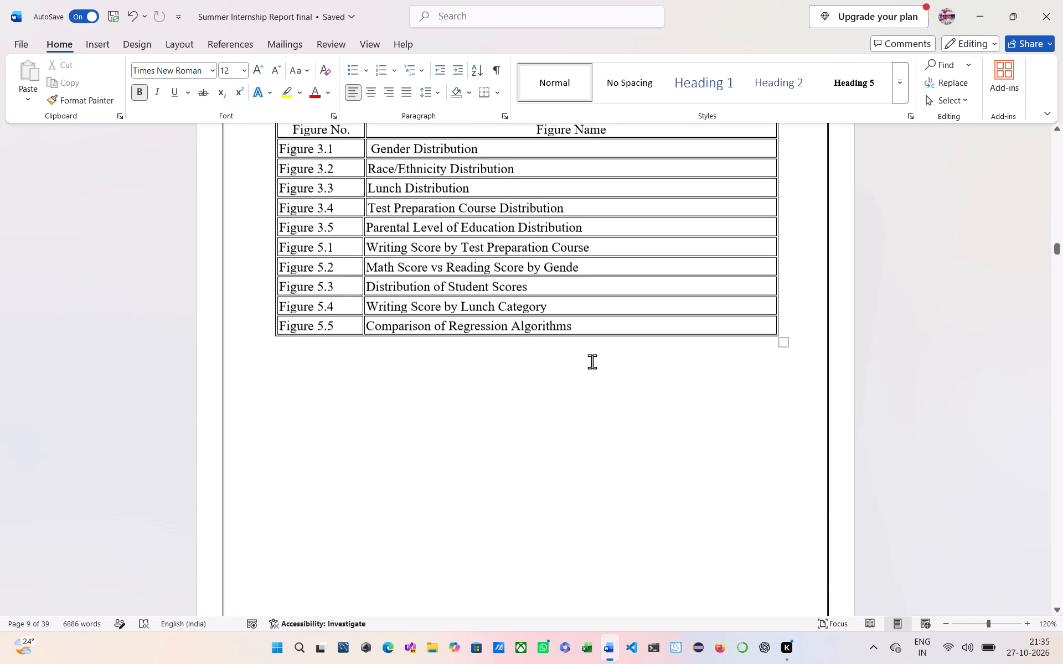
{"action": "scroll", "coordinate": [592, 361], "scroll_direction": "up", "scroll_amount": 1}
{"action": "scroll", "coordinate": [592, 361], "scroll_direction": "down", "scroll_amount": 2}
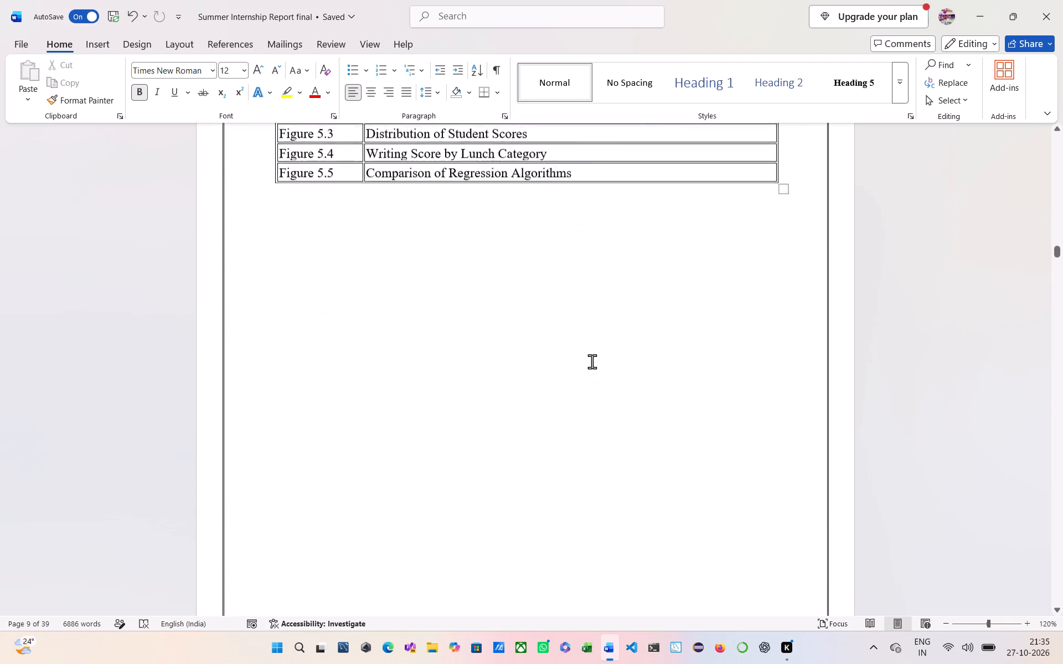
{"action": "scroll", "coordinate": [592, 361], "scroll_direction": "down", "scroll_amount": 1}
{"action": "scroll", "coordinate": [592, 361], "scroll_direction": "up", "scroll_amount": 1}
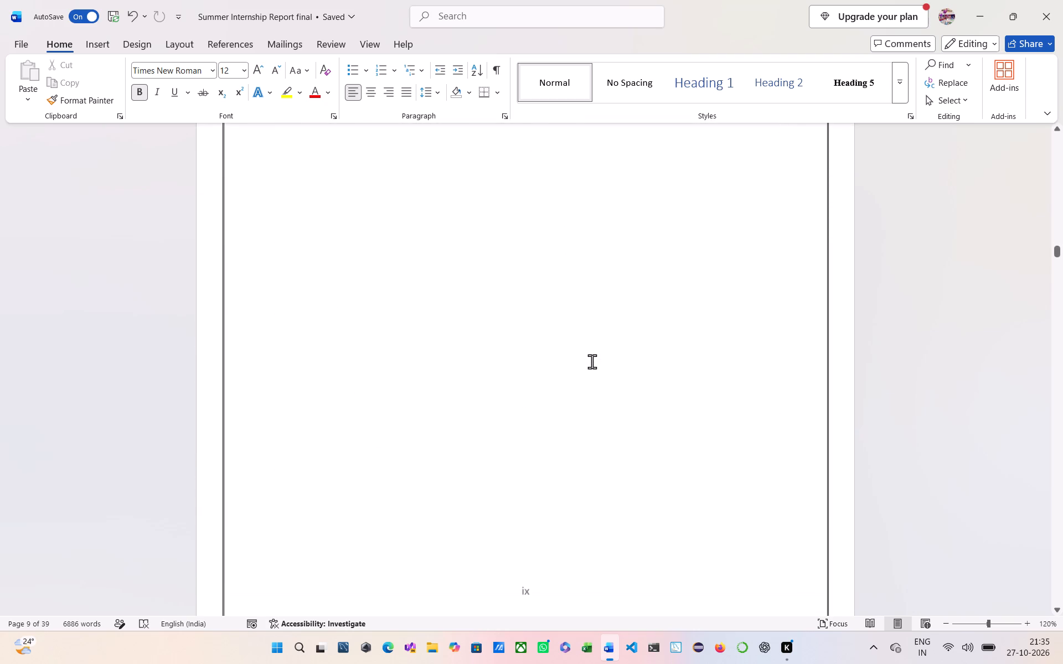
{"action": "scroll", "coordinate": [592, 361], "scroll_direction": "up", "scroll_amount": 6}
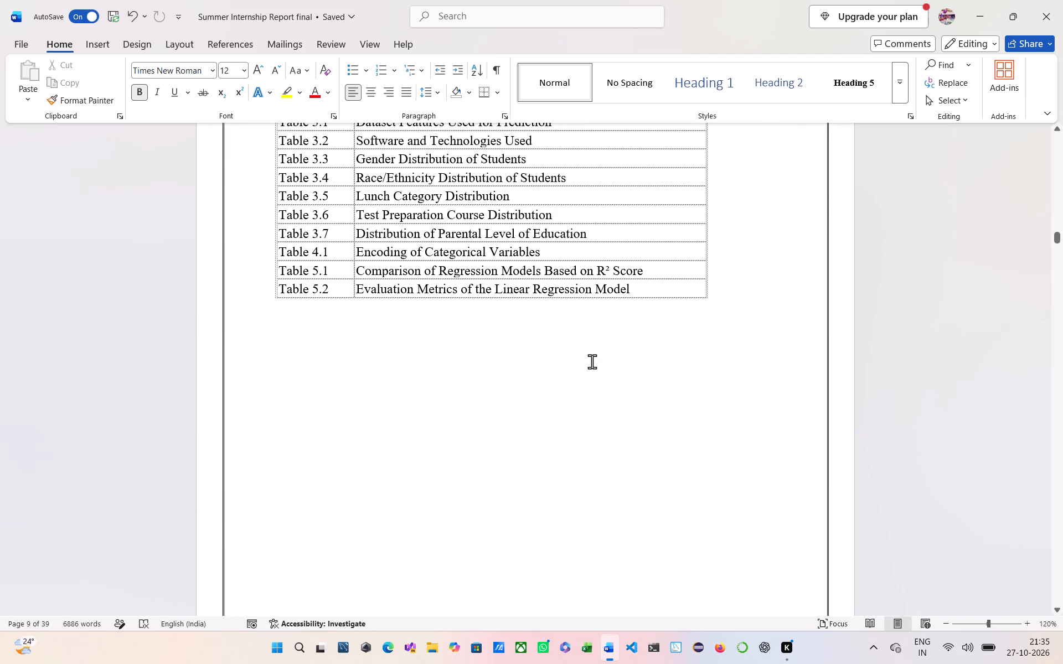
{"action": "scroll", "coordinate": [592, 361], "scroll_direction": "up", "scroll_amount": 2}
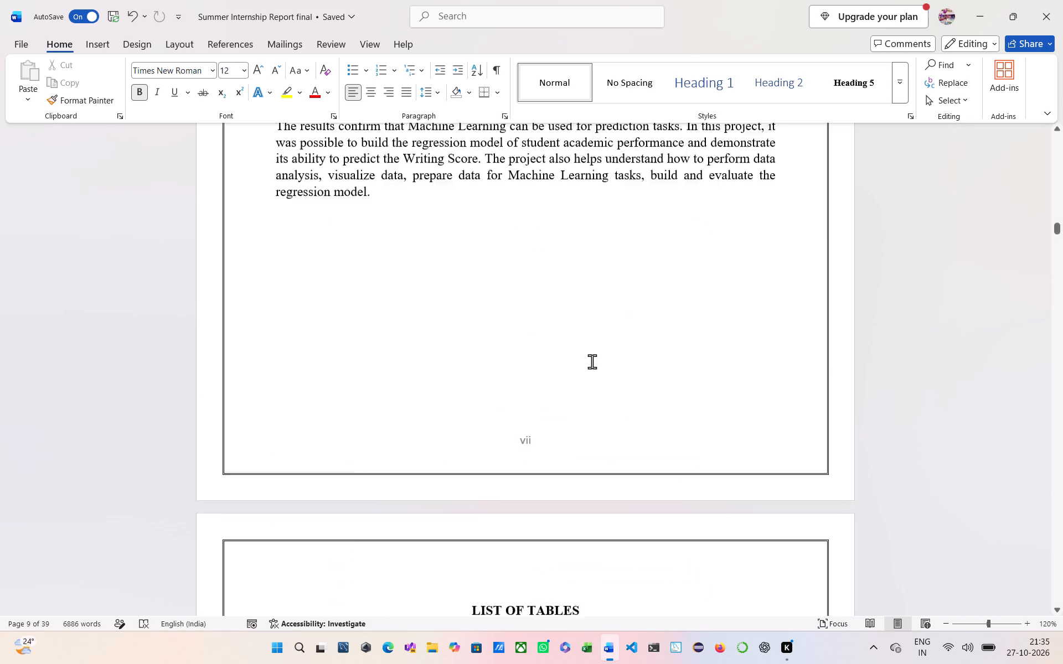
{"action": "scroll", "coordinate": [592, 361], "scroll_direction": "up", "scroll_amount": 5}
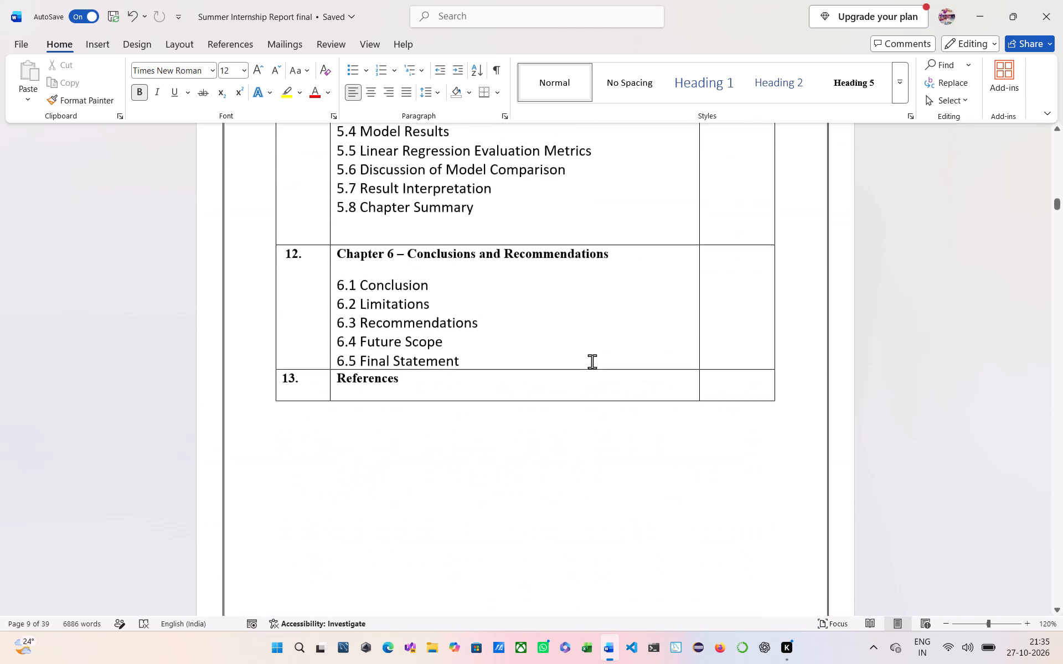
{"action": "scroll", "coordinate": [592, 361], "scroll_direction": "up", "scroll_amount": 5}
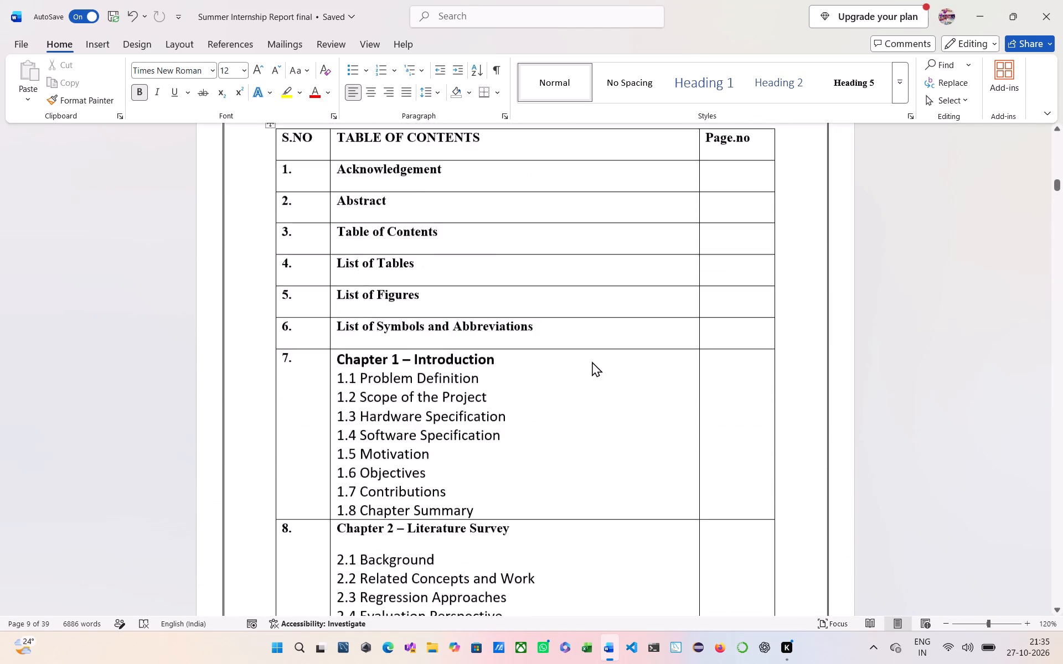
{"action": "scroll", "coordinate": [592, 361], "scroll_direction": "up", "scroll_amount": 3}
{"action": "scroll", "coordinate": [592, 361], "scroll_direction": "down", "scroll_amount": 2}
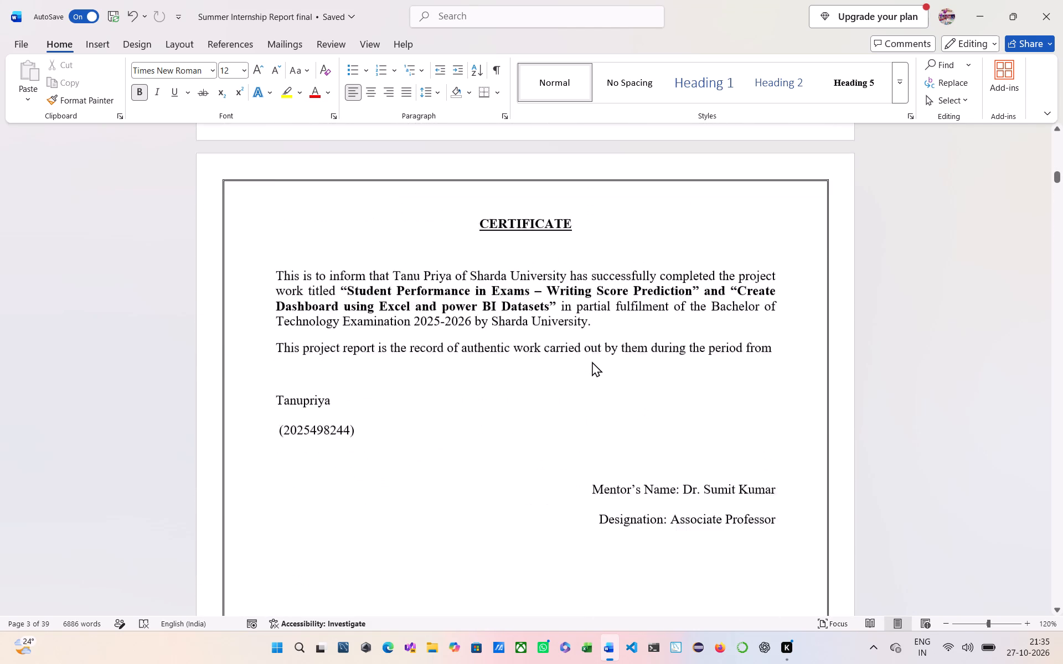
{"action": "scroll", "coordinate": [592, 361], "scroll_direction": "down", "scroll_amount": 5}
{"action": "scroll", "coordinate": [592, 361], "scroll_direction": "up", "scroll_amount": 1}
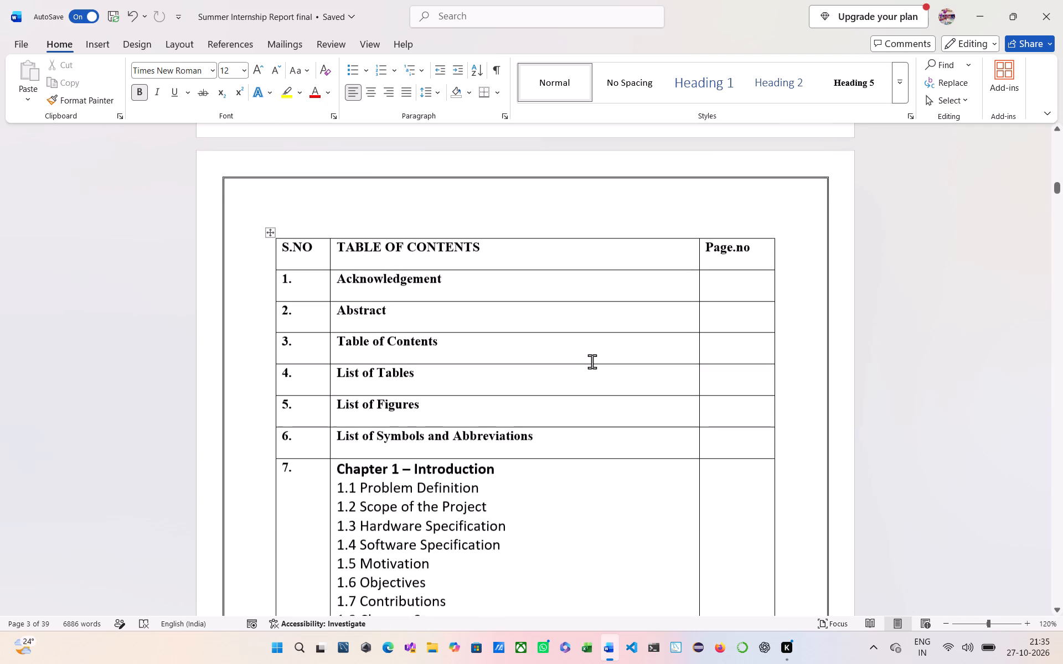
{"action": "scroll", "coordinate": [592, 361], "scroll_direction": "up", "scroll_amount": 1}
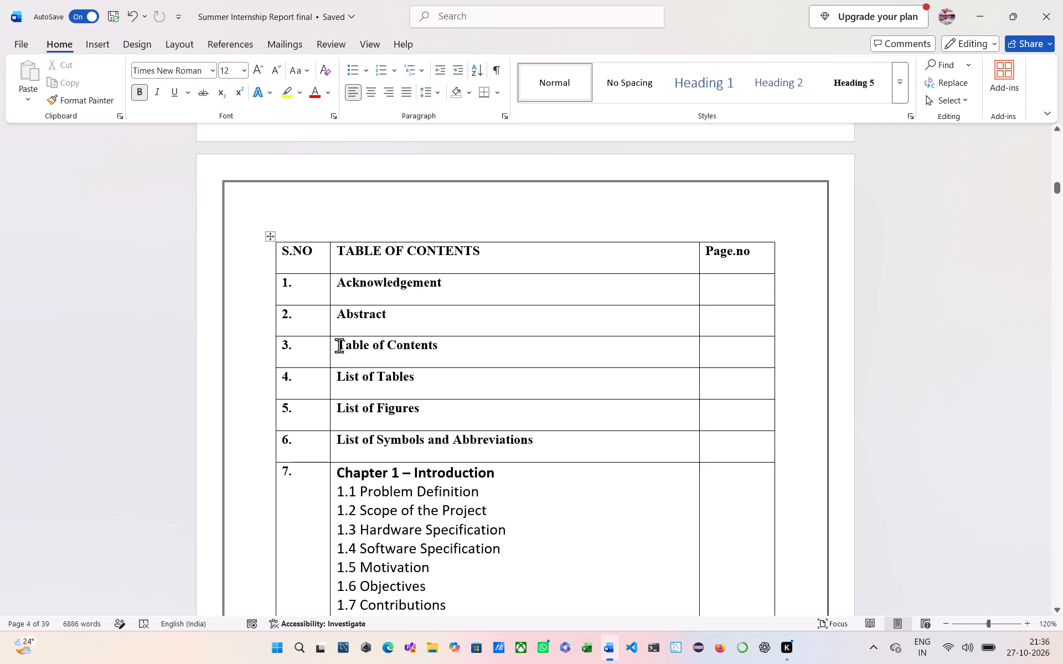
Move the "Table of Contents" entry from row 3 to row 1 of the contents table, in front of "Acknowledgement".
{"action": "left_click_drag", "start_coordinate": [339, 345], "coordinate": [440, 349]}
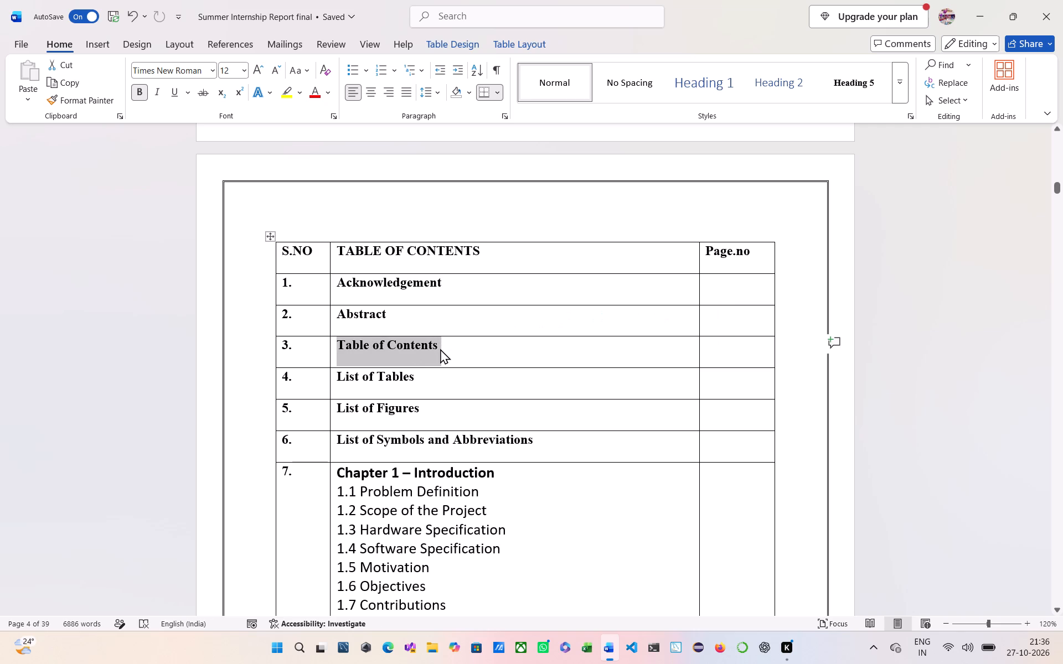
{"action": "key", "text": "ctrl+c"}
{"action": "left_click", "coordinate": [340, 282]}
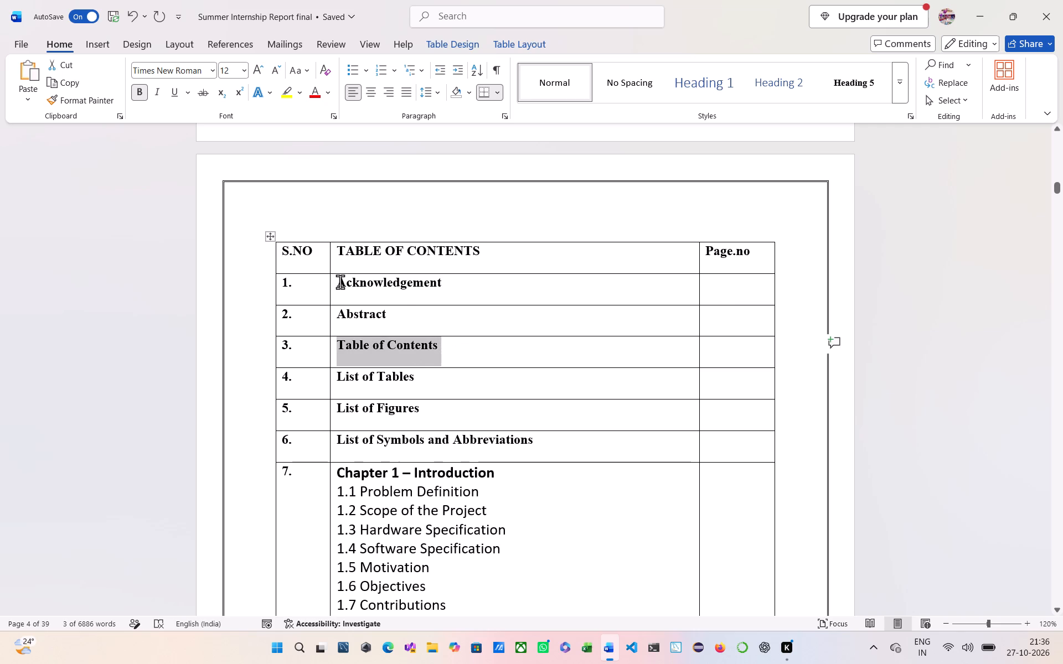
{"action": "key", "text": "ctrl+v"}
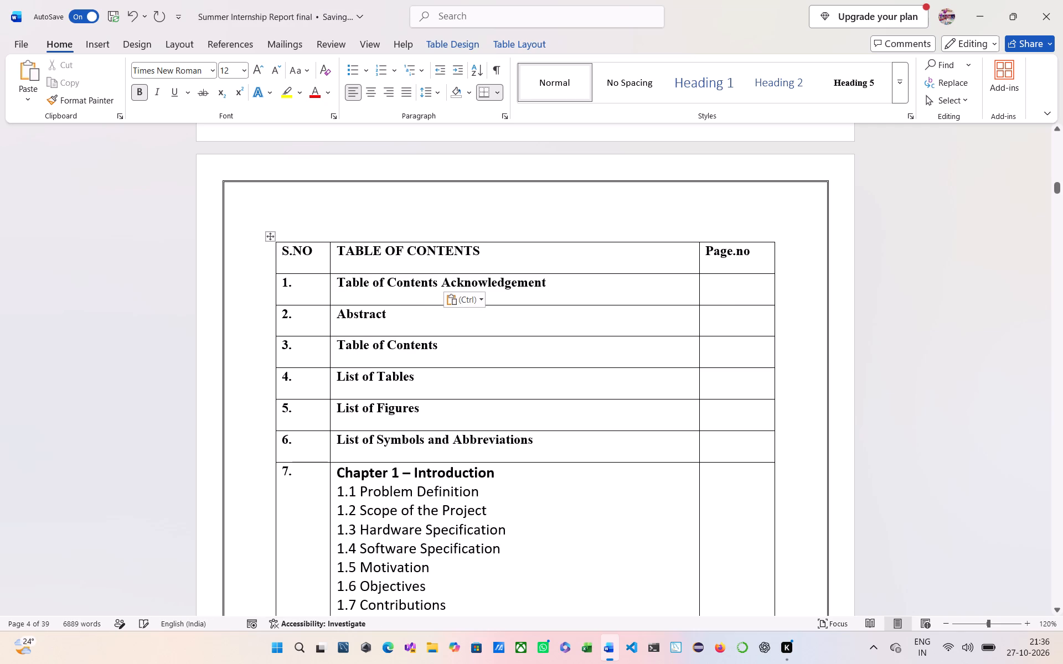
{"action": "left_click_drag", "start_coordinate": [338, 344], "coordinate": [462, 339]}
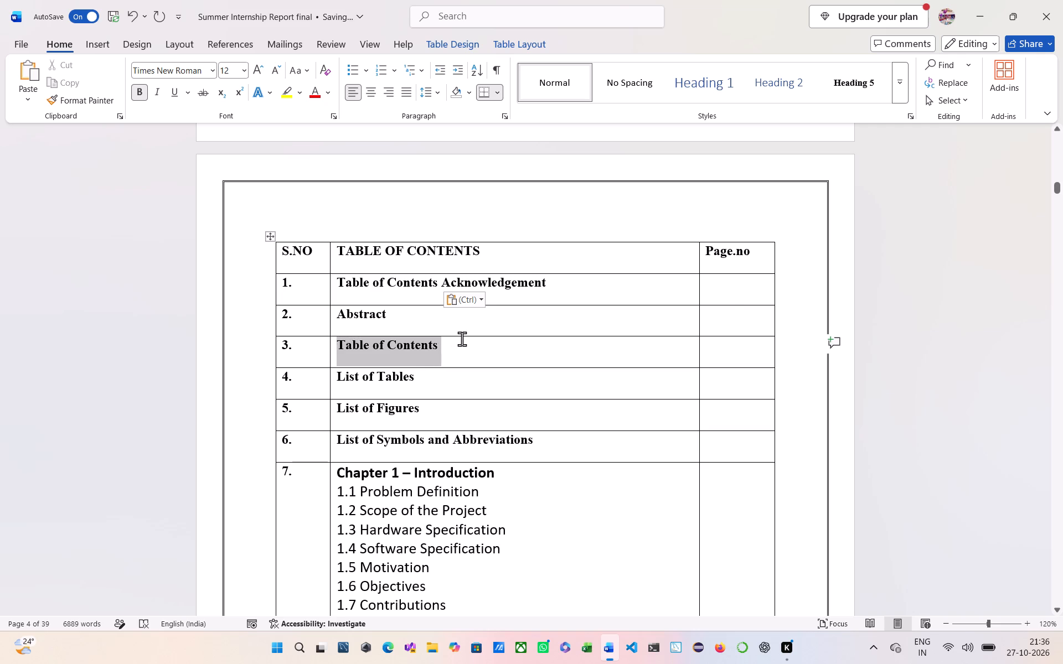
{"action": "key", "text": "BackSpace"}
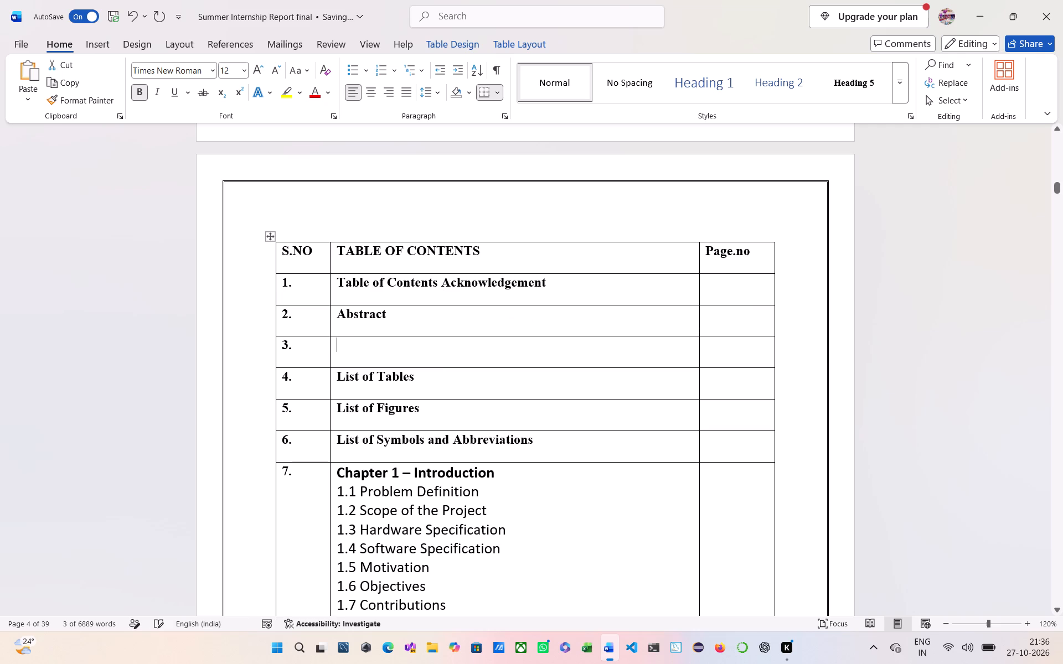
Move the "Abstract" entry from row 2 to the empty row 3 of the contents table.
{"action": "left_click_drag", "start_coordinate": [337, 315], "coordinate": [404, 312]}
{"action": "key", "text": "ctrl+c"}
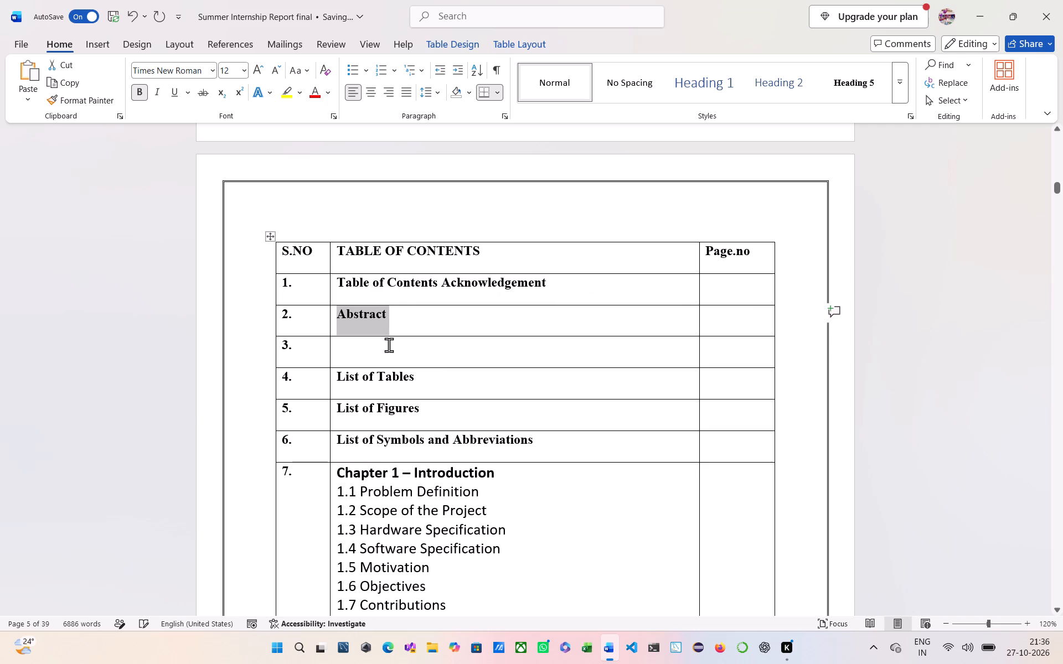
{"action": "left_click", "coordinate": [367, 362]}
{"action": "left_click", "coordinate": [367, 362], "text": "ctrl"}
{"action": "key", "text": "ctrl+v"}
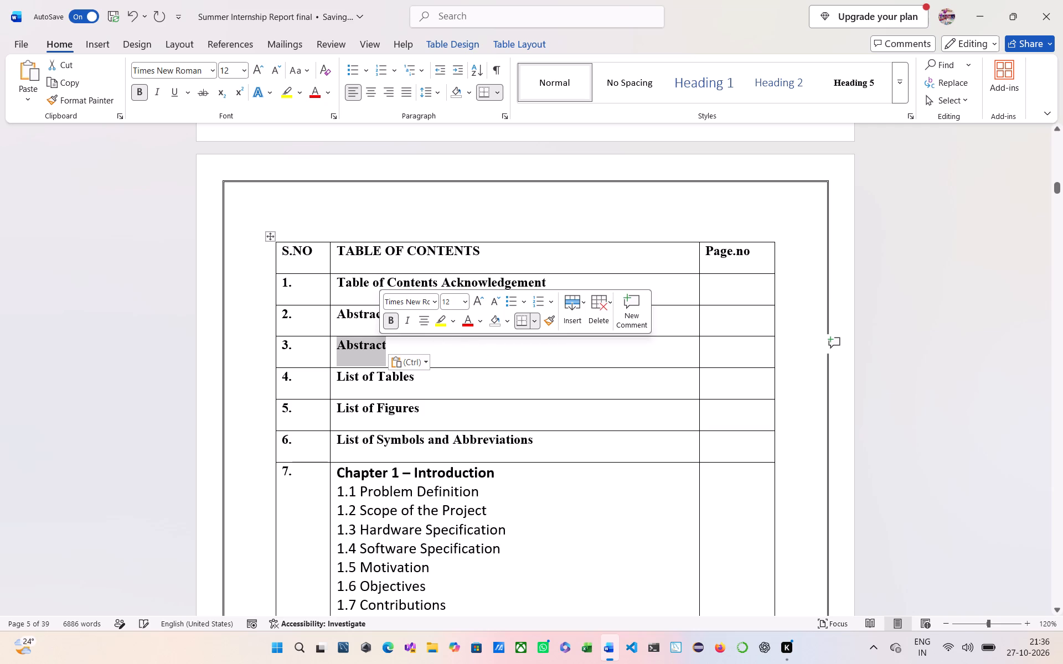
{"action": "left_click", "coordinate": [457, 354]}
{"action": "left_click", "coordinate": [395, 313]}
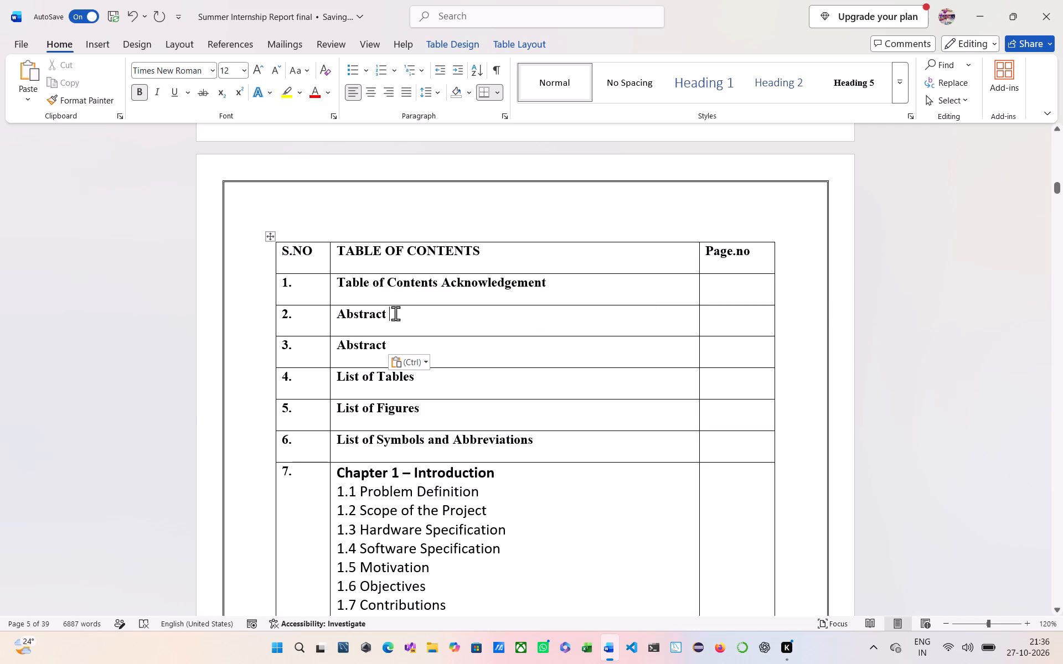
{"action": "key", "text": "BackSpace"}
{"action": "key", "text": "BackSpace"}
{"action": "key", "text": "BackSpace"}
{"action": "key", "text": "BackSpace"}
{"action": "key", "text": "BackSpace"}
{"action": "key", "text": "BackSpace"}
{"action": "key", "text": "BackSpace"}
{"action": "key", "text": "BackSpace"}
{"action": "key", "text": "BackSpace"}
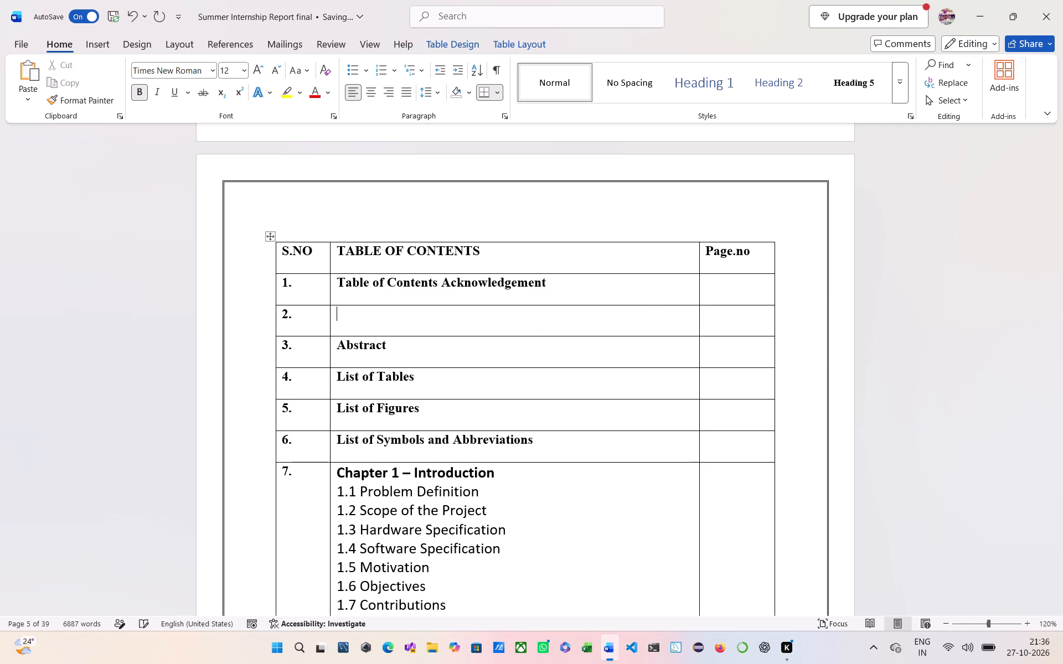
Move "Acknowledgement" from row 1 to row 2 of the contents table, leaving only "Table of Contents" in row 1.
{"action": "left_click", "coordinate": [443, 285]}
{"action": "double_click", "coordinate": [502, 289]}
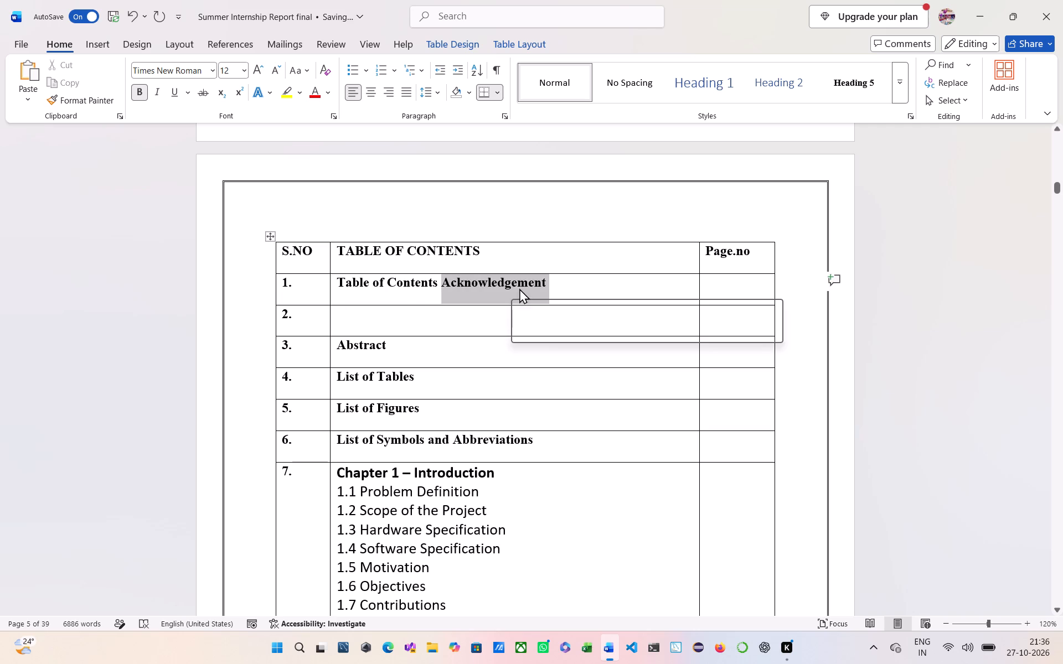
{"action": "left_click", "coordinate": [519, 288]}
{"action": "left_click_drag", "start_coordinate": [441, 286], "coordinate": [467, 286]}
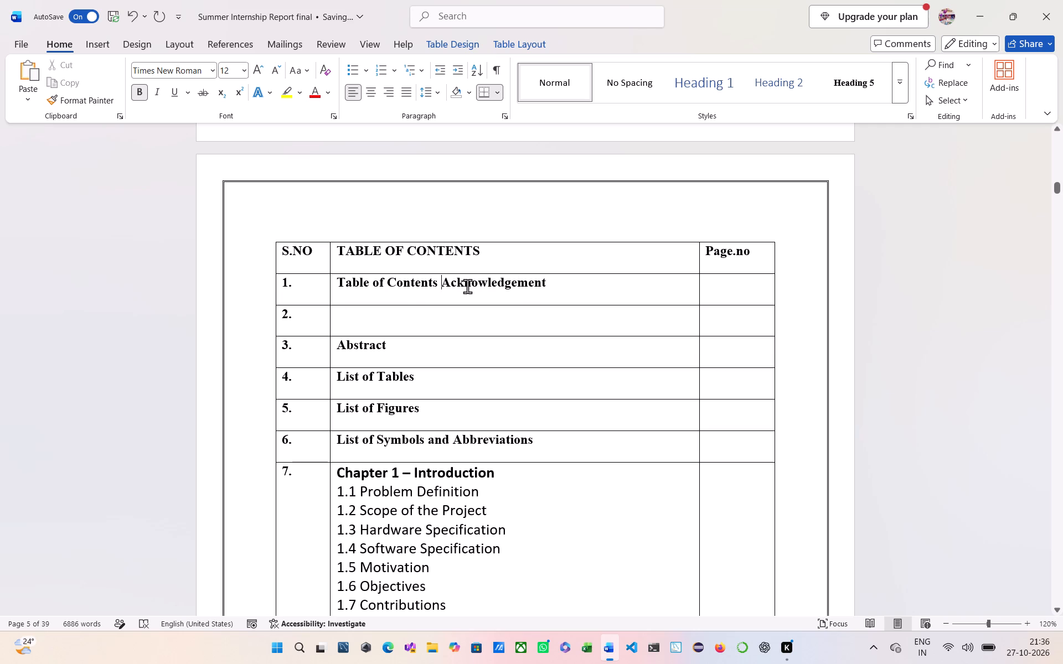
{"action": "left_click_drag", "start_coordinate": [467, 286], "coordinate": [594, 281]}
{"action": "key", "text": "ctrl+c"}
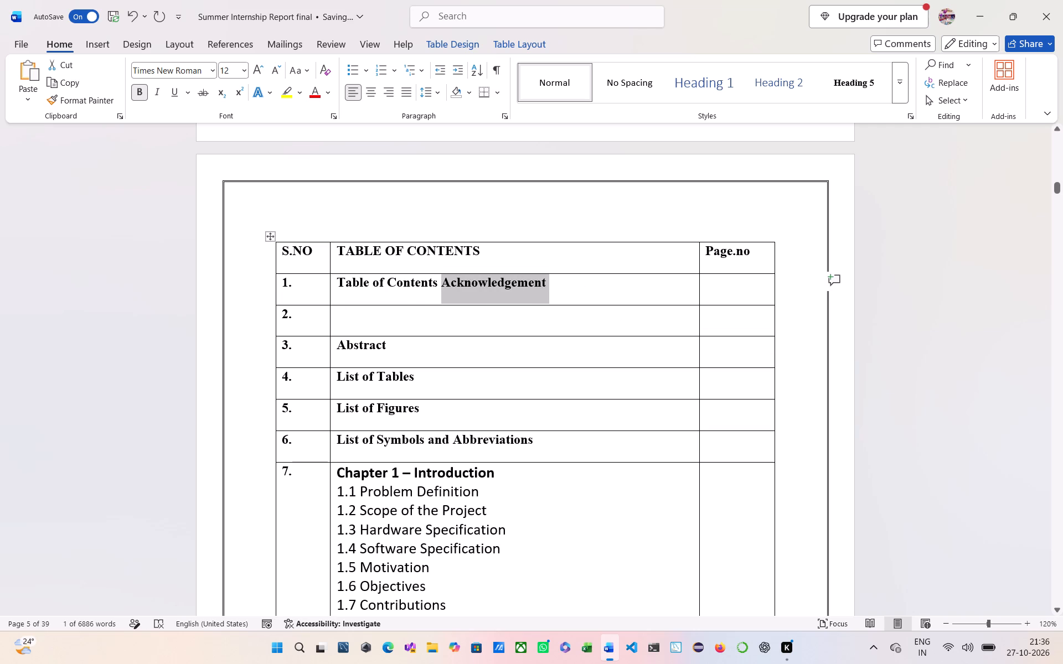
{"action": "left_click", "coordinate": [351, 327]}
{"action": "key", "text": "ctrl+v"}
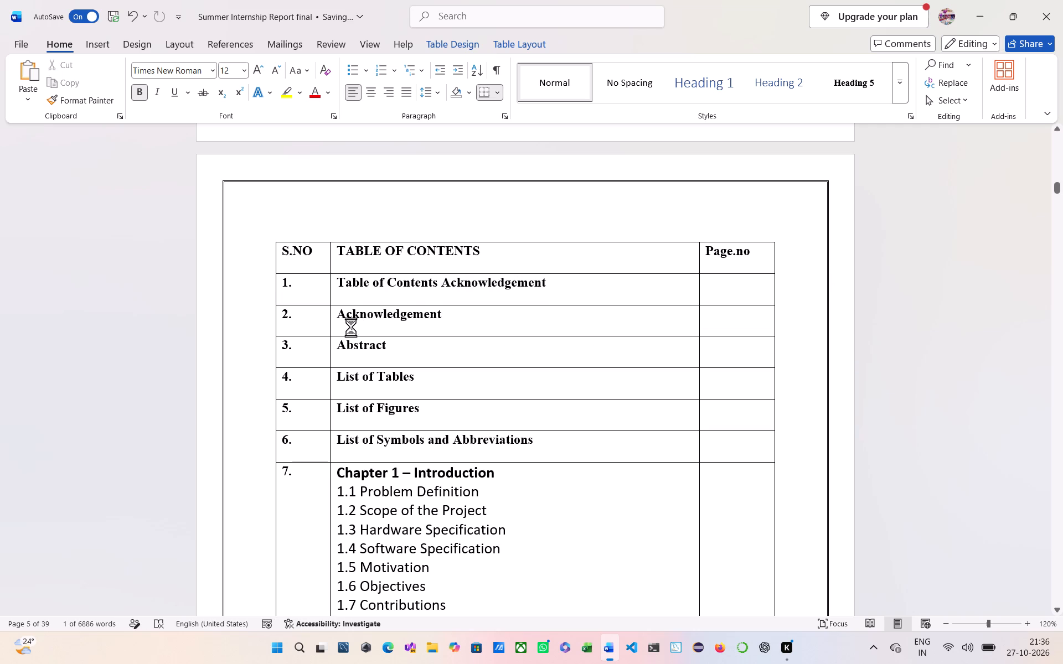
{"action": "left_click", "coordinate": [555, 285]}
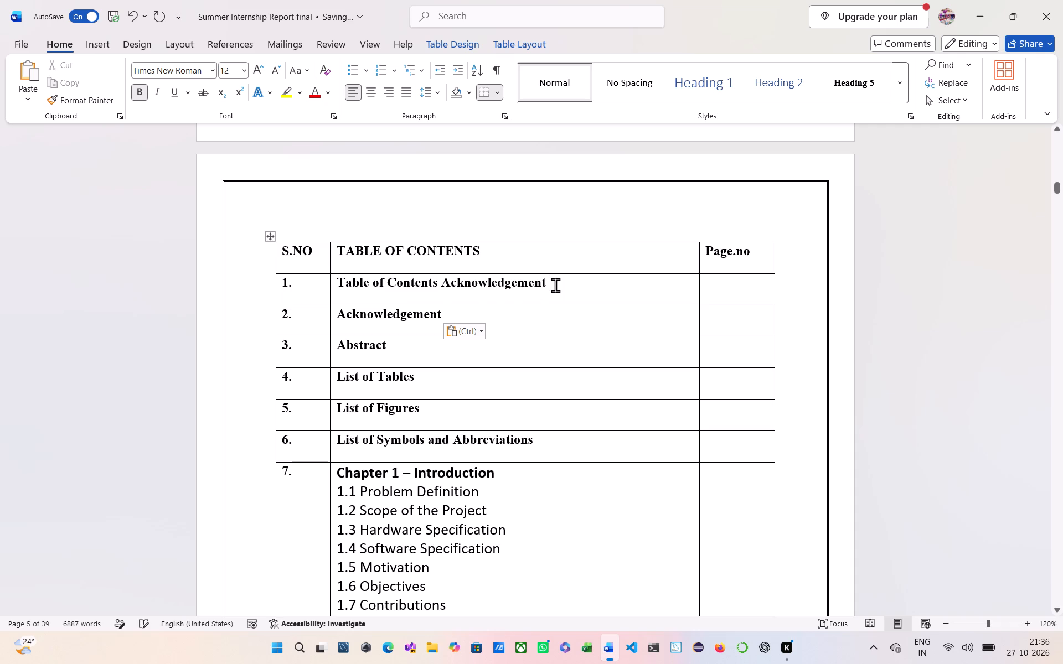
{"action": "key", "text": "BackSpace"}
{"action": "key", "text": "BackSpace"}
{"action": "key", "text": "BackSpace"}
{"action": "key", "text": "BackSpace"}
{"action": "key", "text": "BackSpace"}
{"action": "key", "text": "BackSpace"}
{"action": "key", "text": "BackSpace"}
{"action": "key", "text": "BackSpace"}
{"action": "key", "text": "BackSpace"}
{"action": "key", "text": "BackSpace"}
{"action": "key", "text": "BackSpace"}
{"action": "key", "text": "BackSpace"}
{"action": "key", "text": "BackSpace"}
{"action": "key", "text": "BackSpace"}
{"action": "key", "text": "BackSpace"}
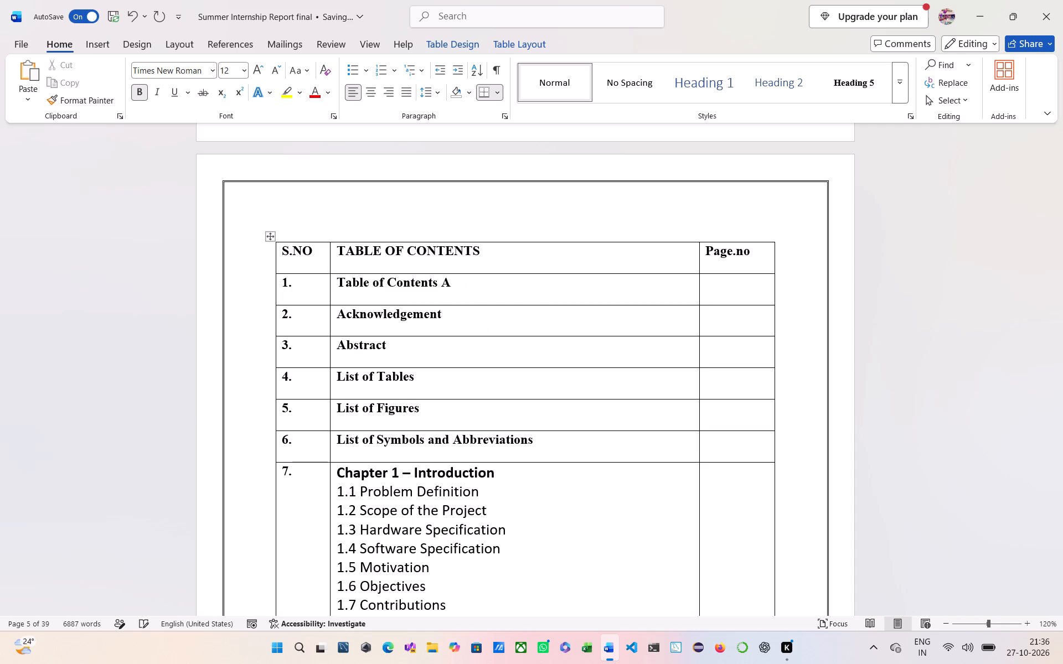
{"action": "key", "text": "BackSpace"}
Review the remaining chapter entries in the contents table and continue through the acknowledgement and abstract pages.
{"action": "scroll", "coordinate": [555, 285], "scroll_direction": "down", "scroll_amount": 1}
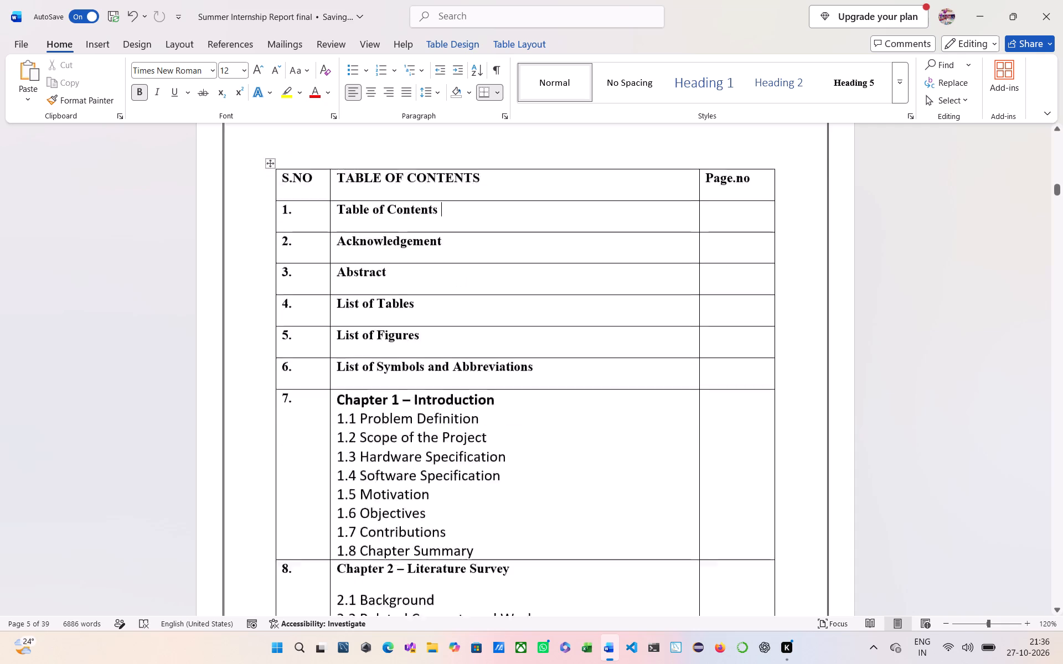
{"action": "scroll", "coordinate": [555, 285], "scroll_direction": "down", "scroll_amount": 5}
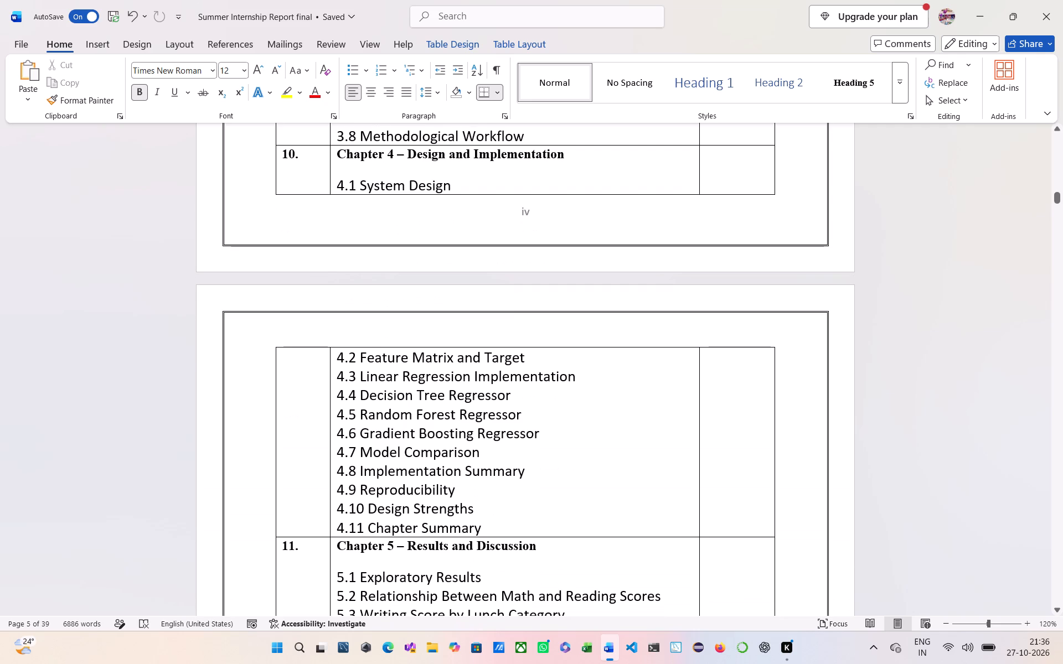
{"action": "scroll", "coordinate": [555, 285], "scroll_direction": "down", "scroll_amount": 1}
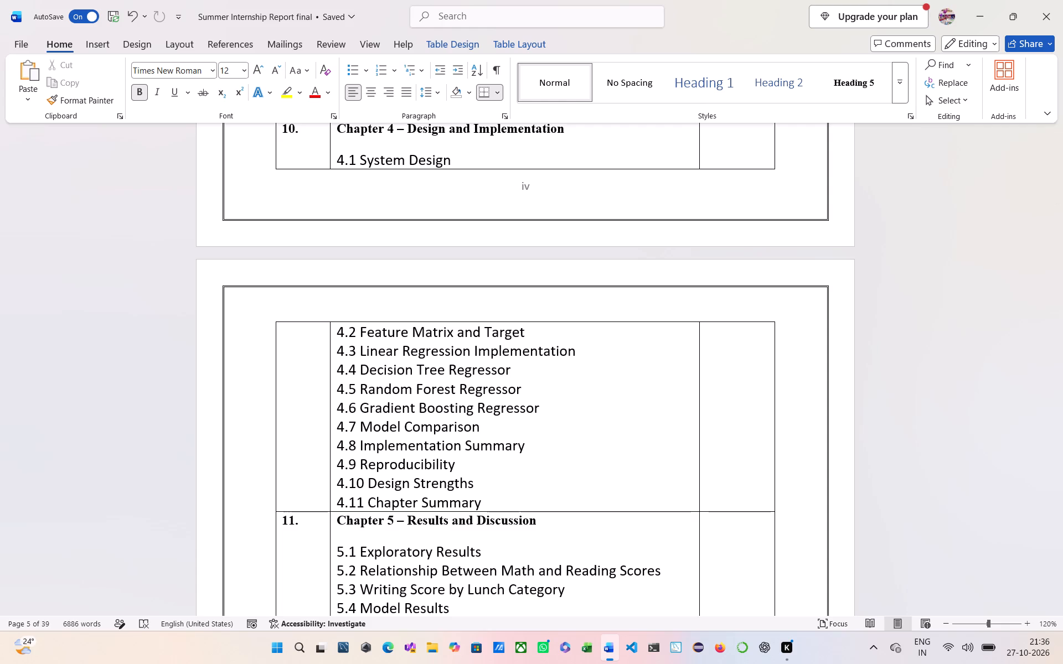
{"action": "scroll", "coordinate": [555, 285], "scroll_direction": "down", "scroll_amount": 3}
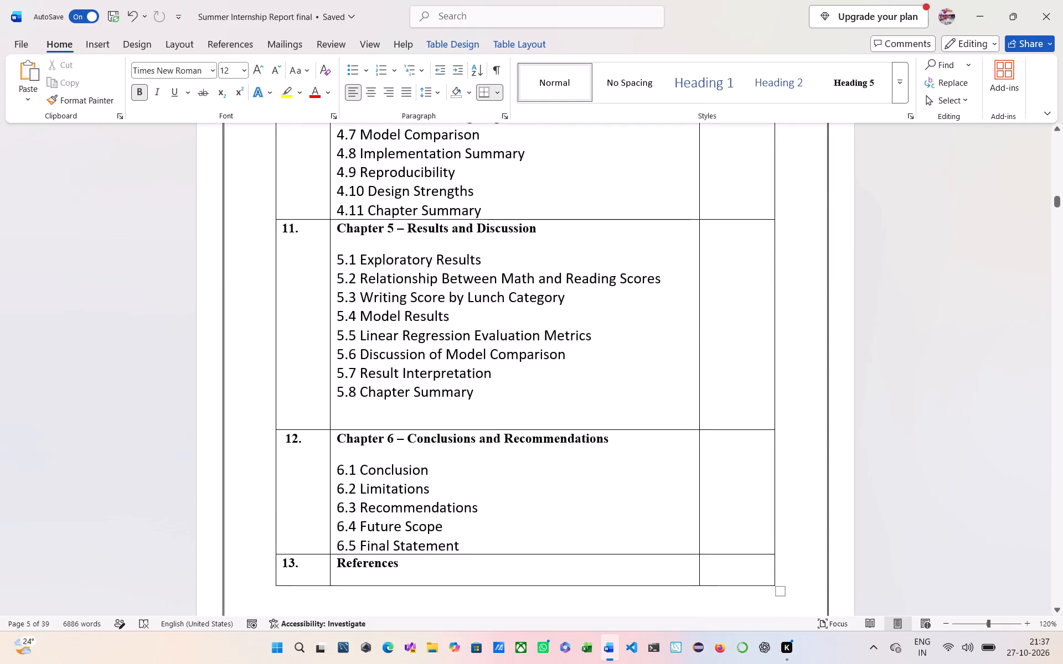
{"action": "scroll", "coordinate": [555, 285], "scroll_direction": "down", "scroll_amount": 1}
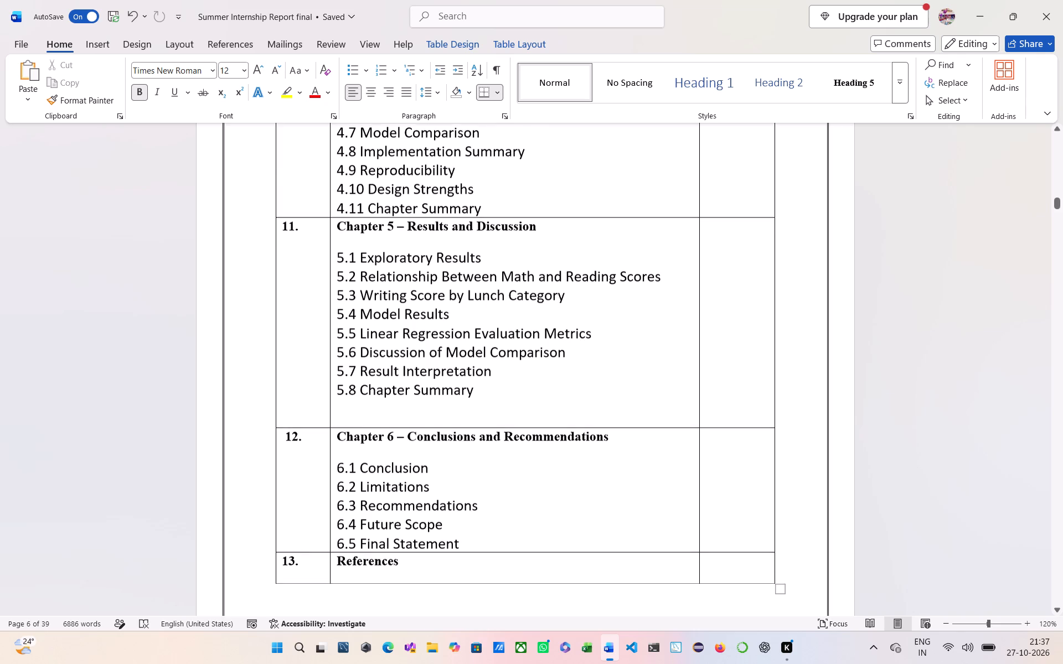
{"action": "scroll", "coordinate": [555, 285], "scroll_direction": "down", "scroll_amount": 6}
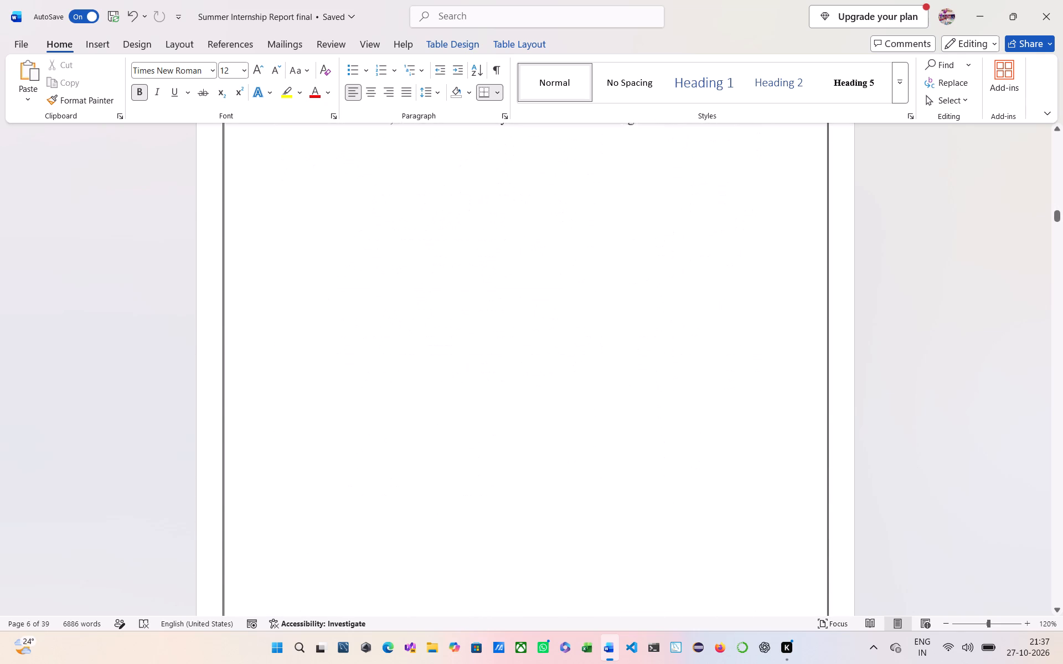
{"action": "scroll", "coordinate": [555, 285], "scroll_direction": "down", "scroll_amount": 5}
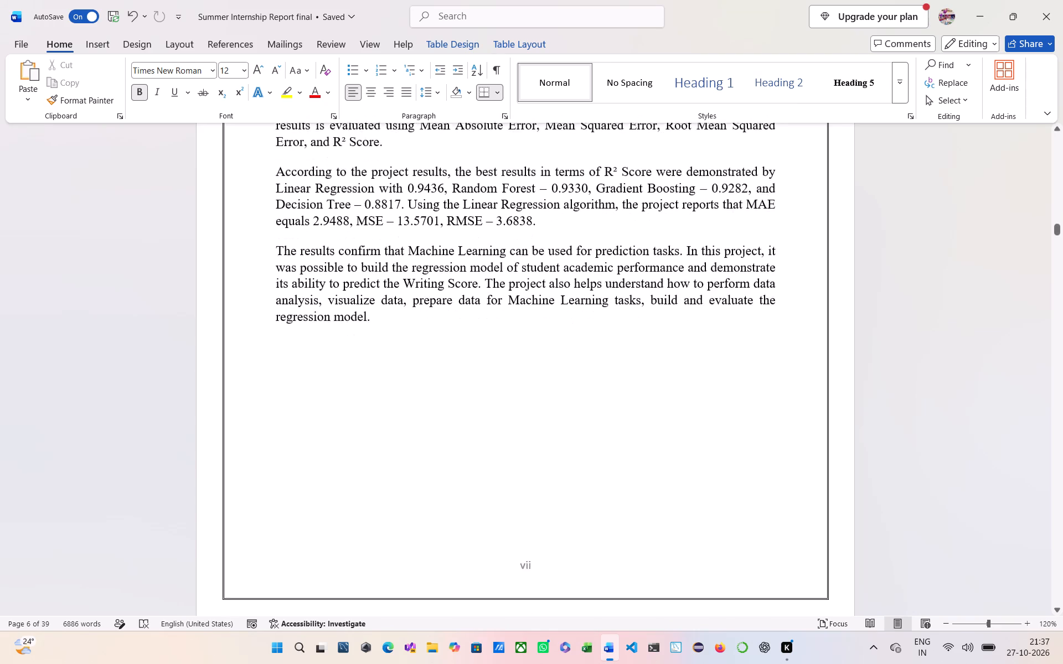
Check the order and footer page numbers of the lists of tables, figures and symbols against the reordered contents table.
{"action": "scroll", "coordinate": [555, 285], "scroll_direction": "down", "scroll_amount": 2}
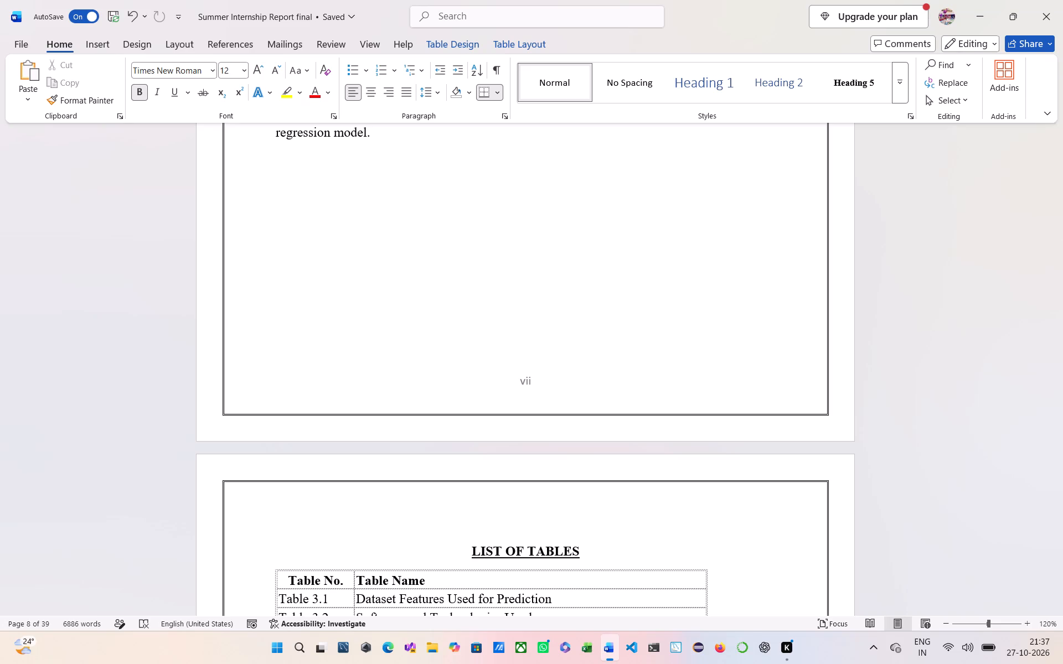
{"action": "right_click", "coordinate": [555, 285]}
{"action": "scroll", "coordinate": [555, 285], "scroll_direction": "down", "scroll_amount": 2}
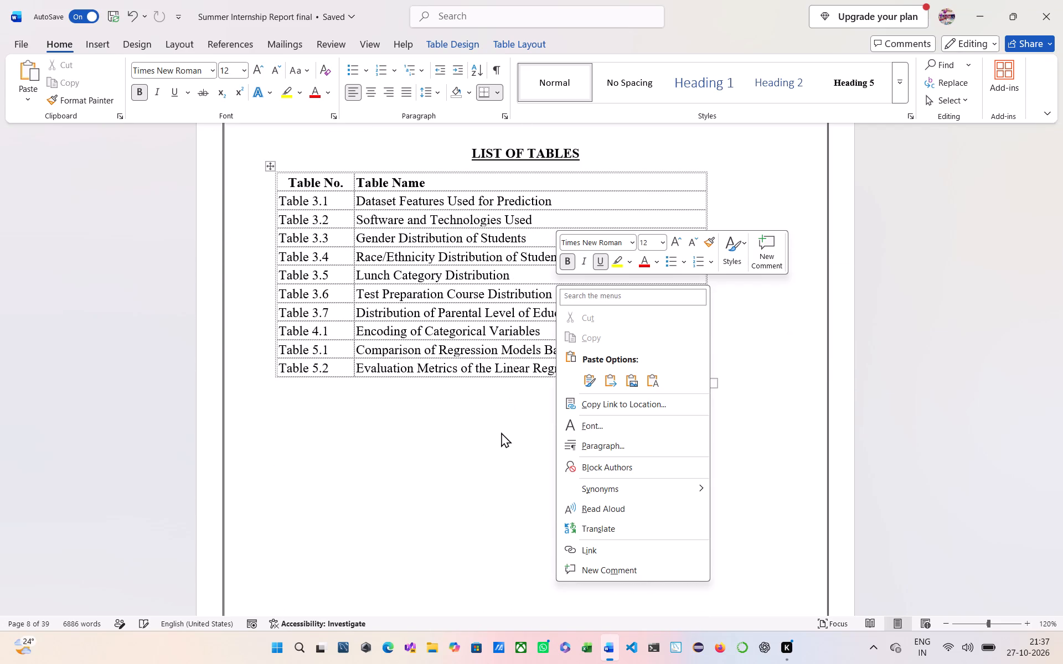
{"action": "left_click", "coordinate": [486, 459]}
{"action": "scroll", "coordinate": [486, 459], "scroll_direction": "down", "scroll_amount": 5}
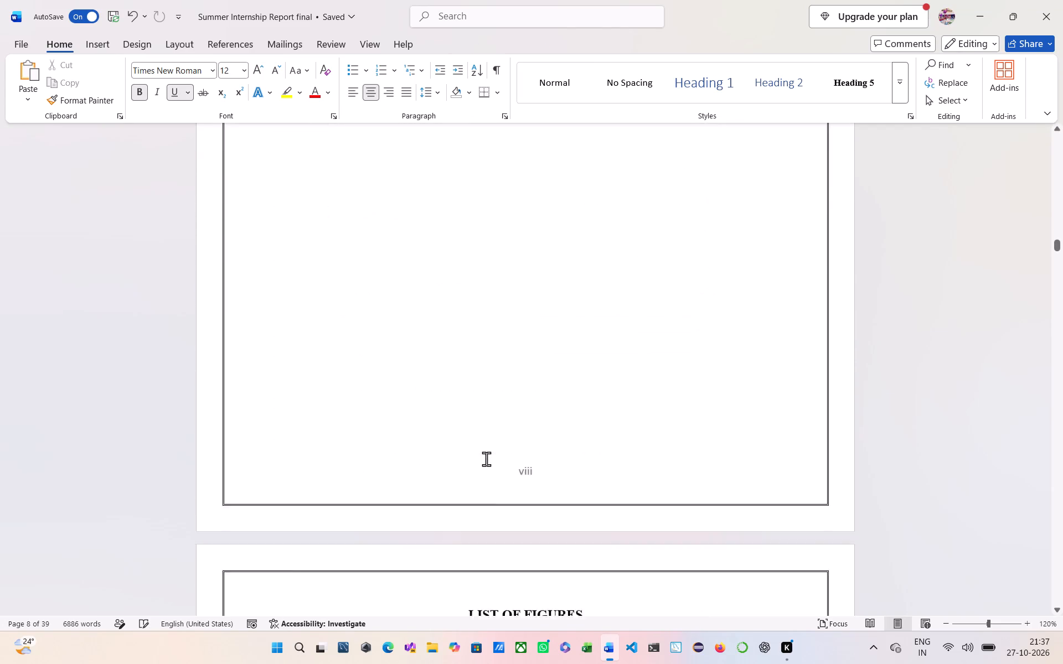
{"action": "scroll", "coordinate": [486, 459], "scroll_direction": "down", "scroll_amount": 1}
{"action": "scroll", "coordinate": [486, 459], "scroll_direction": "up", "scroll_amount": 1}
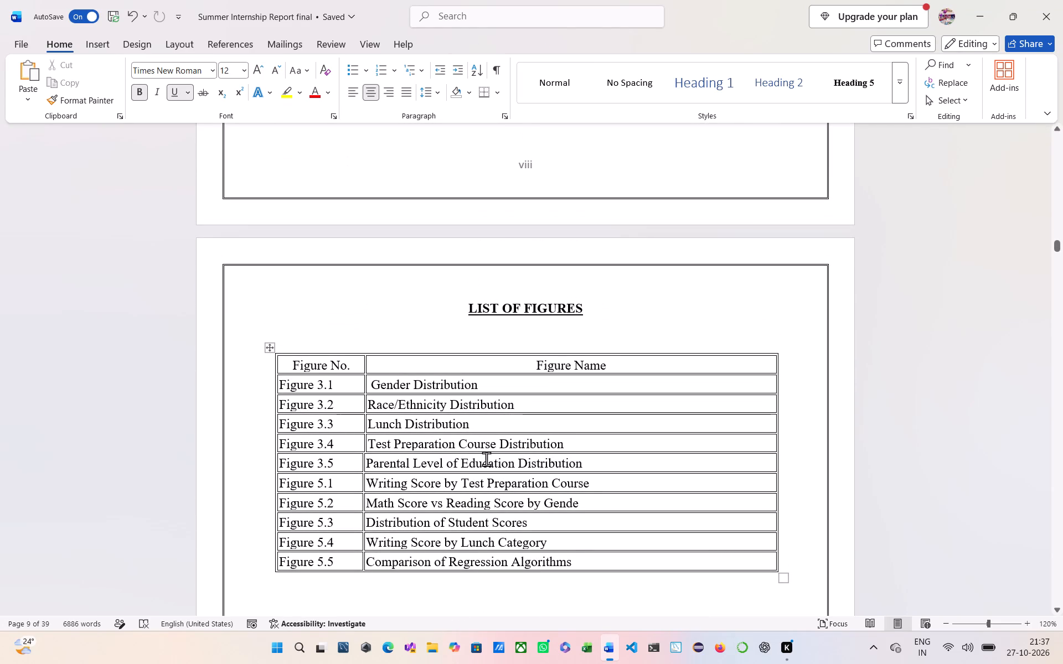
{"action": "scroll", "coordinate": [486, 459], "scroll_direction": "down", "scroll_amount": 1}
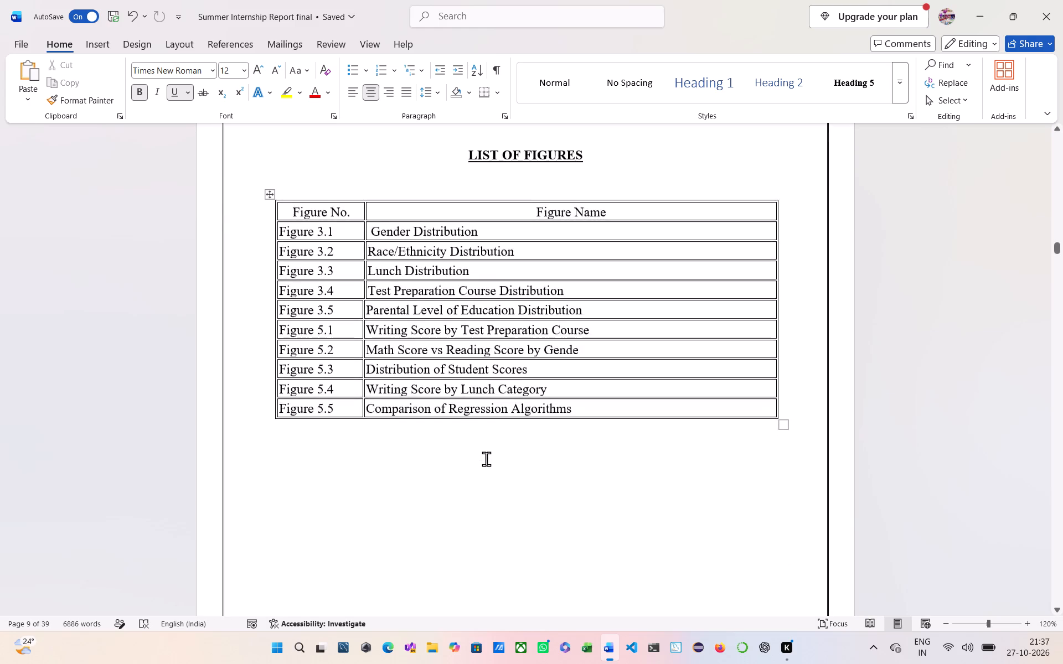
{"action": "scroll", "coordinate": [486, 459], "scroll_direction": "down", "scroll_amount": 4}
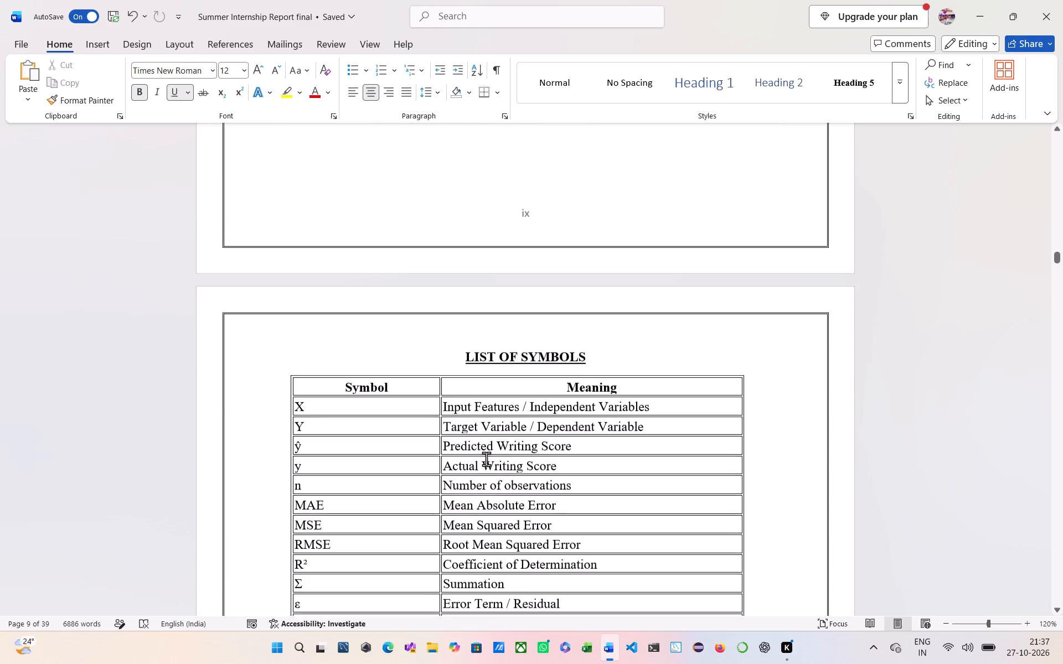
{"action": "scroll", "coordinate": [486, 459], "scroll_direction": "down", "scroll_amount": 3}
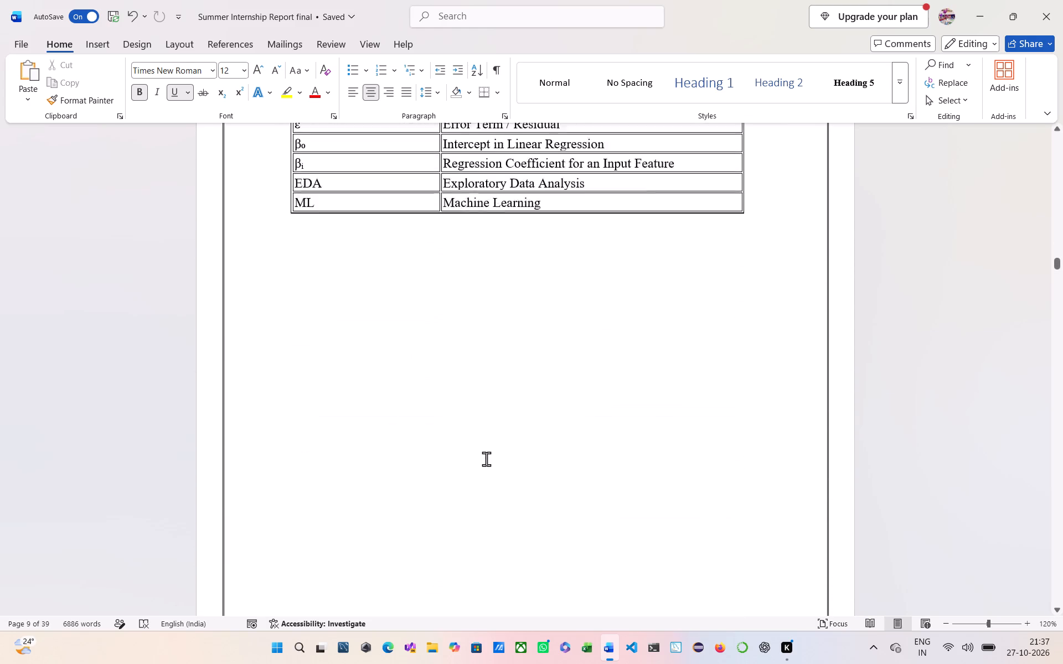
Review the layout, spacing and page numbers of Chapter 1 from Problem Definition through the Contributions section.
{"action": "scroll", "coordinate": [486, 459], "scroll_direction": "down", "scroll_amount": 3}
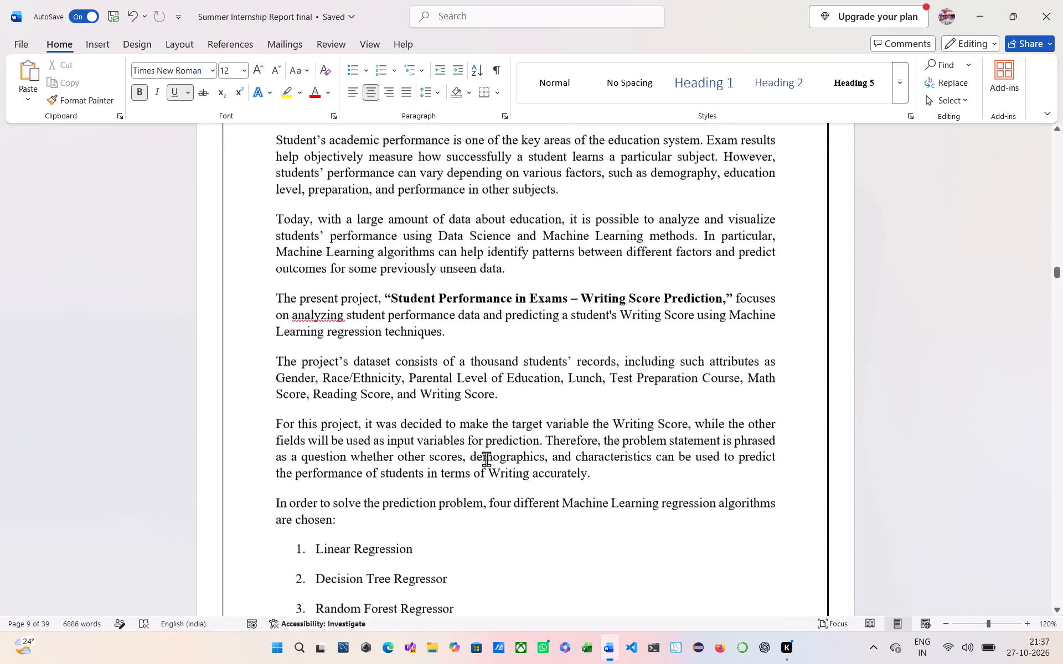
{"action": "scroll", "coordinate": [486, 459], "scroll_direction": "down", "scroll_amount": 1}
{"action": "scroll", "coordinate": [486, 459], "scroll_direction": "up", "scroll_amount": 2}
{"action": "scroll", "coordinate": [486, 459], "scroll_direction": "down", "scroll_amount": 2}
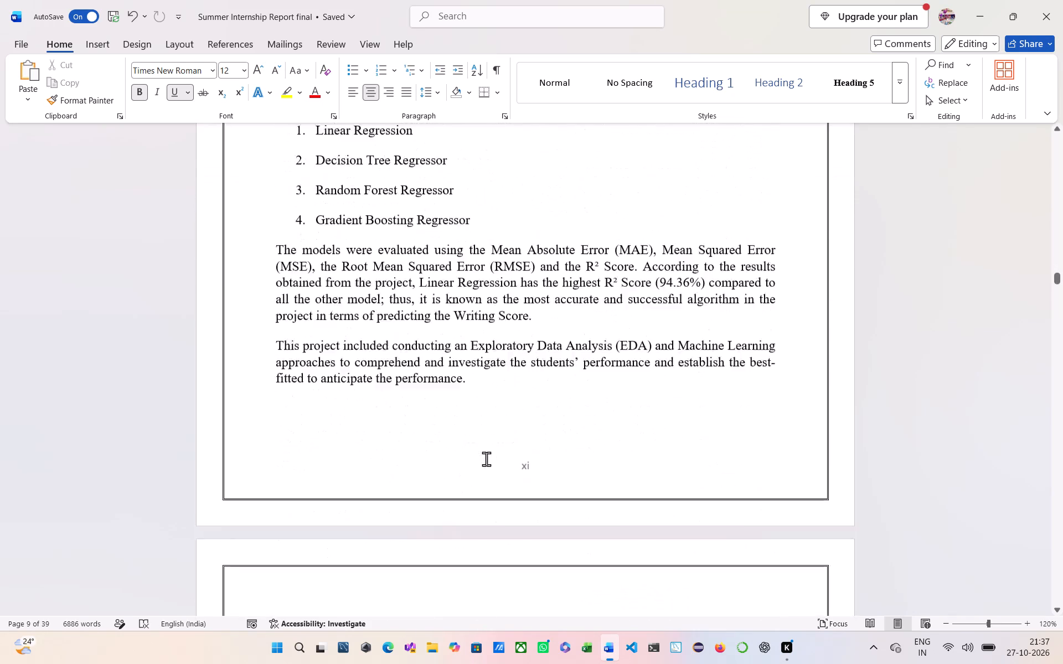
{"action": "scroll", "coordinate": [486, 459], "scroll_direction": "down", "scroll_amount": 1}
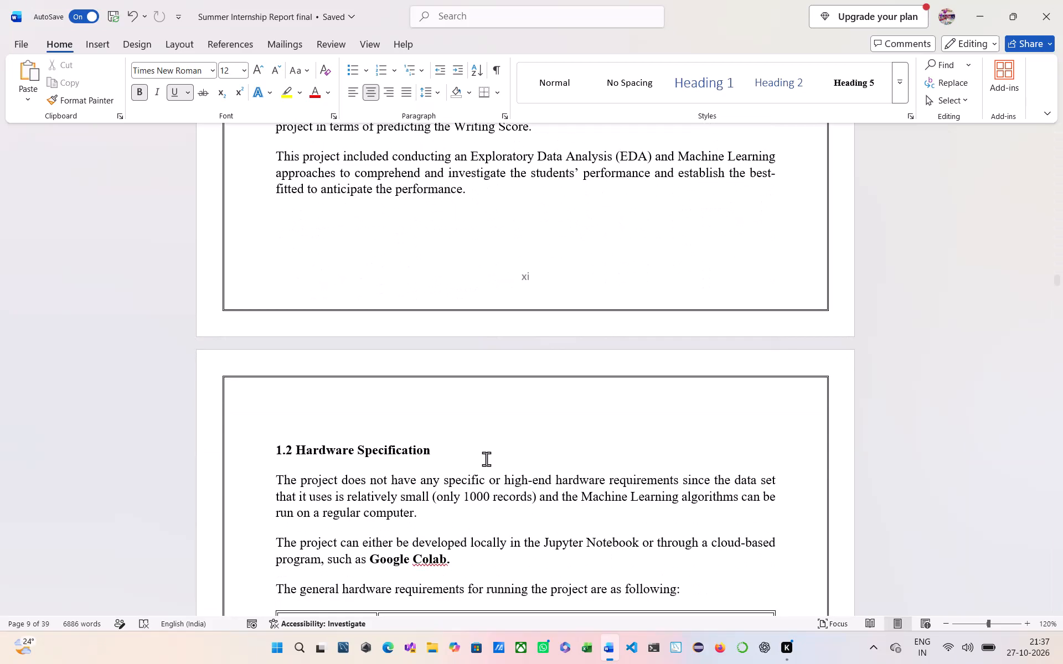
{"action": "scroll", "coordinate": [486, 459], "scroll_direction": "down", "scroll_amount": 3}
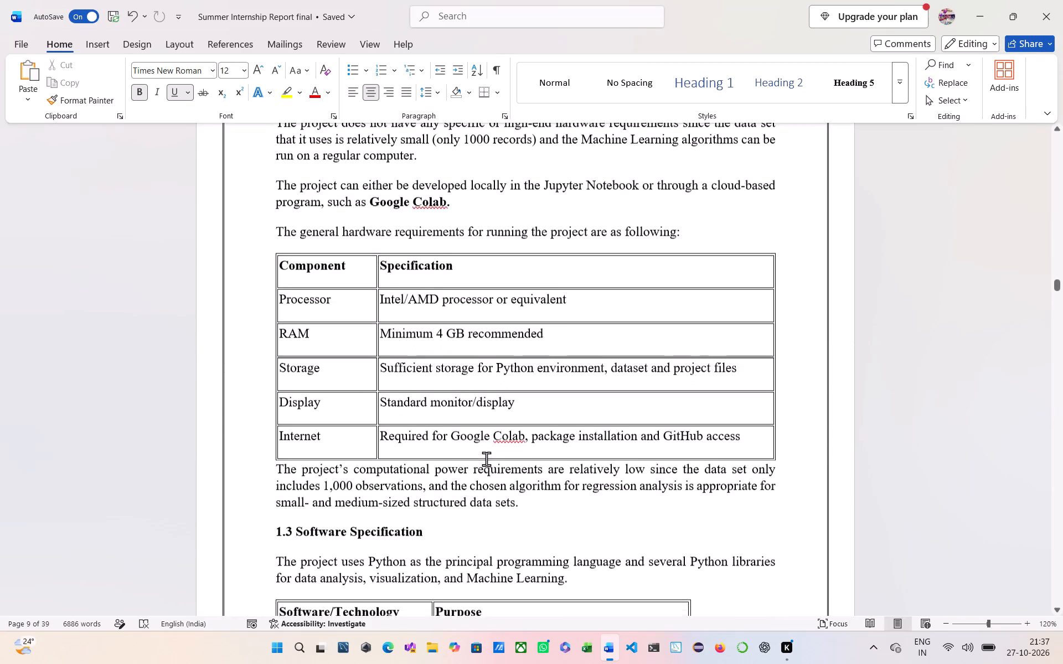
{"action": "scroll", "coordinate": [486, 459], "scroll_direction": "down", "scroll_amount": 8}
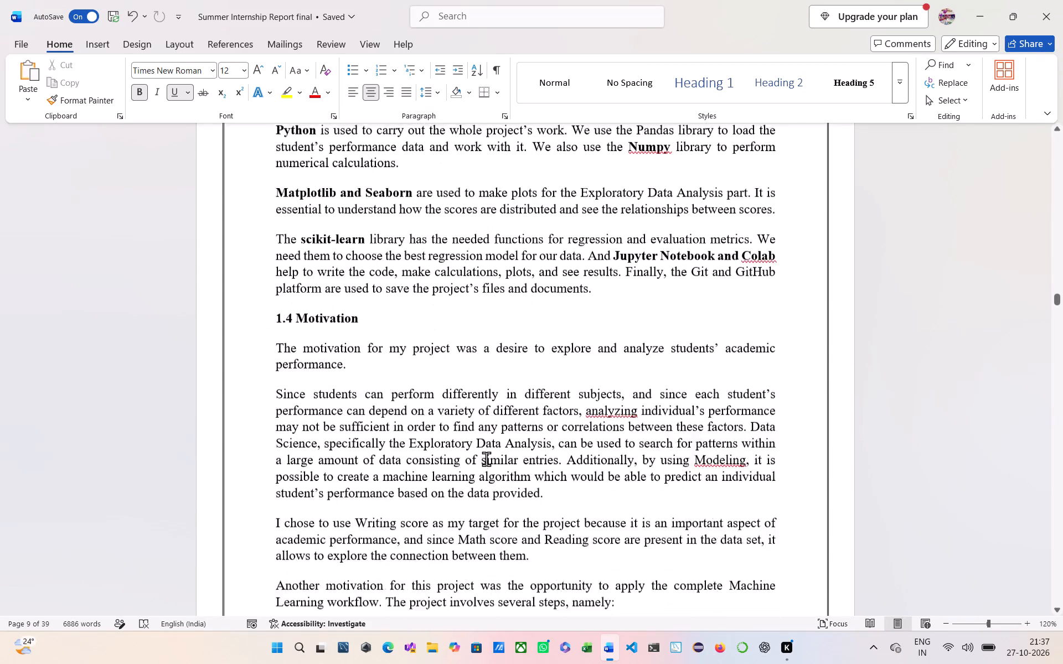
{"action": "scroll", "coordinate": [486, 459], "scroll_direction": "down", "scroll_amount": 7}
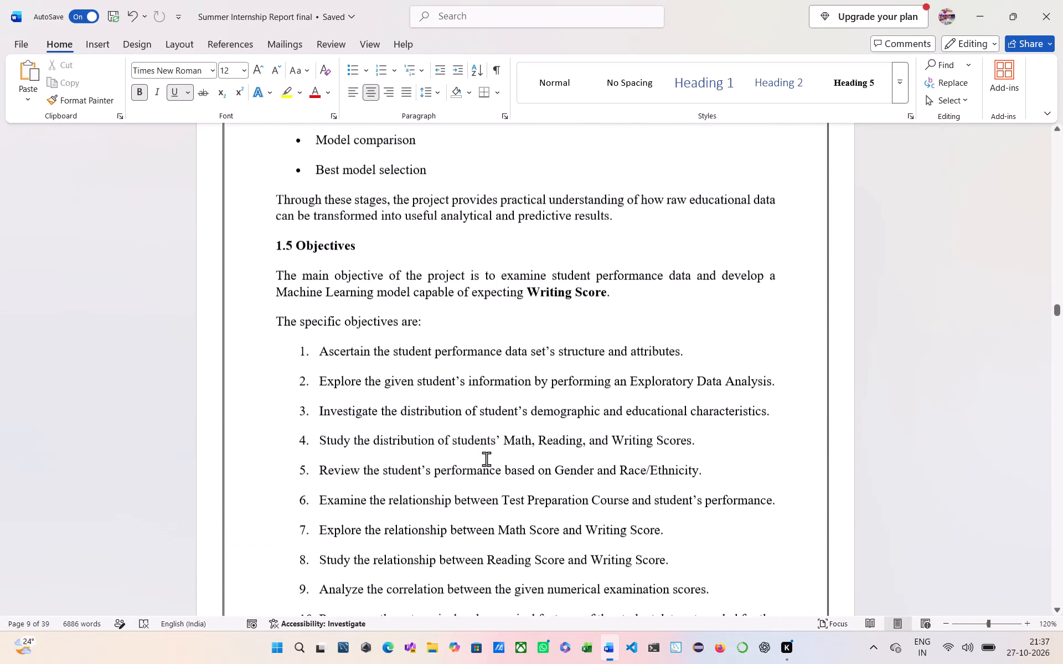
{"action": "scroll", "coordinate": [486, 459], "scroll_direction": "down", "scroll_amount": 6}
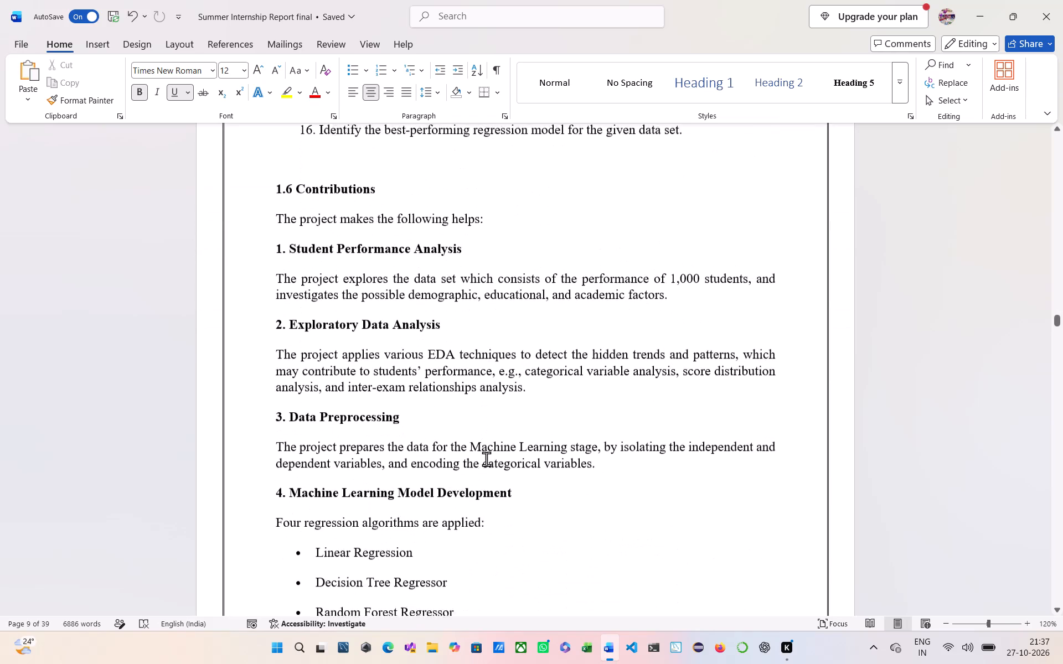
{"action": "scroll", "coordinate": [486, 459], "scroll_direction": "down", "scroll_amount": 5}
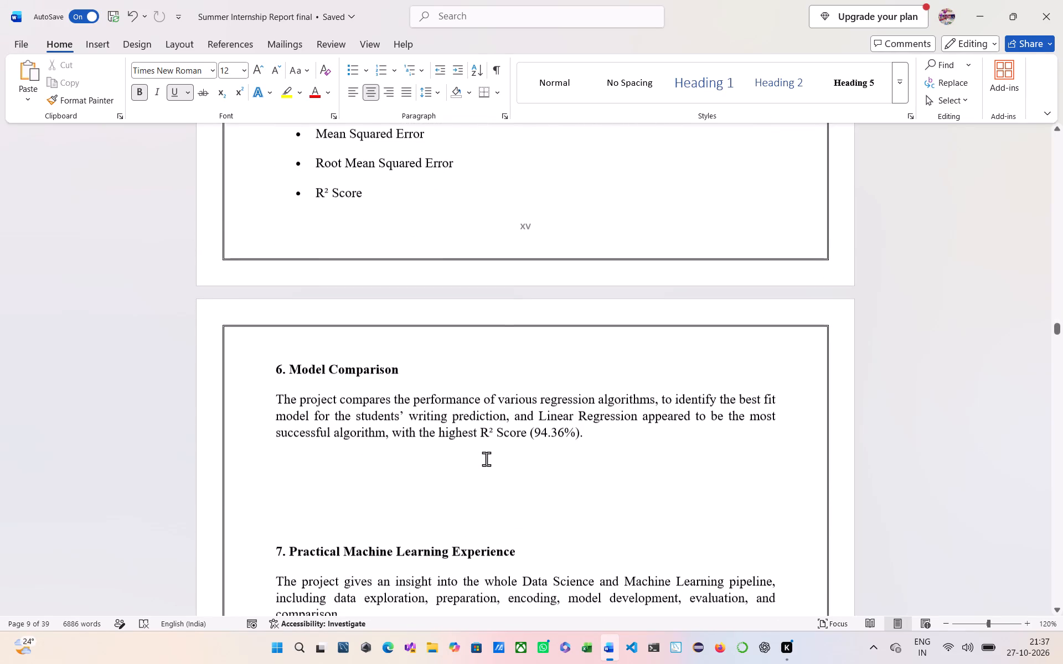
Delete the blank lines between the "6. Model Comparison" paragraph and the "7. Practical Machine Learning Experience" heading.
{"action": "scroll", "coordinate": [486, 459], "scroll_direction": "down", "scroll_amount": 1}
{"action": "left_click", "coordinate": [283, 501]}
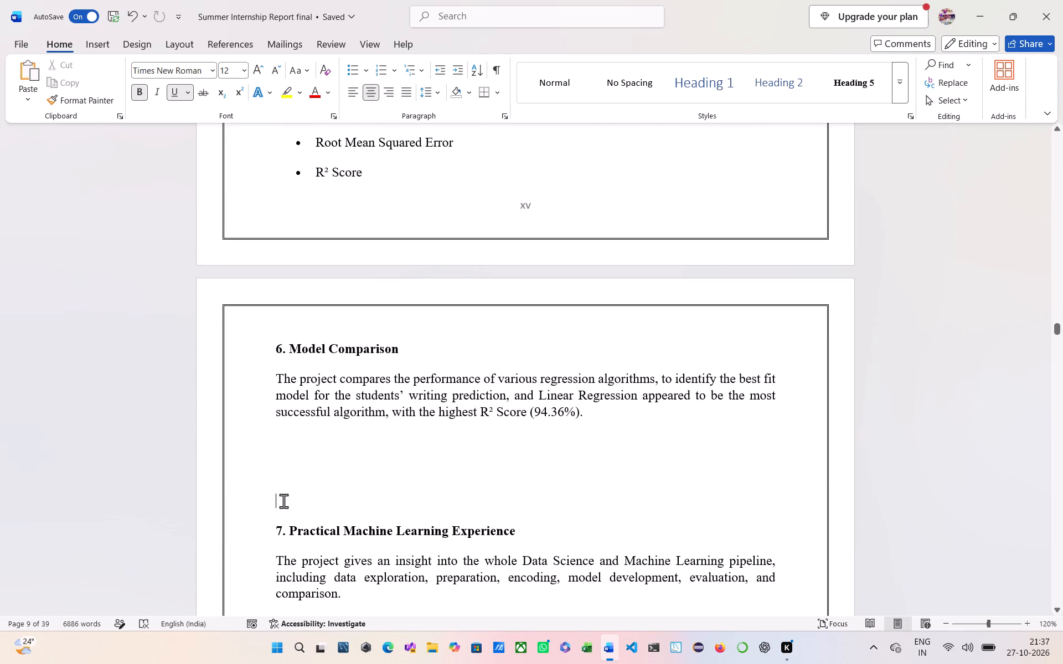
{"action": "key", "text": "BackSpace"}
{"action": "key", "text": "BackSpace"}
{"action": "key", "text": "BackSpace"}
{"action": "scroll", "coordinate": [283, 501], "scroll_direction": "up", "scroll_amount": 1}
{"action": "scroll", "coordinate": [283, 501], "scroll_direction": "down", "scroll_amount": 3}
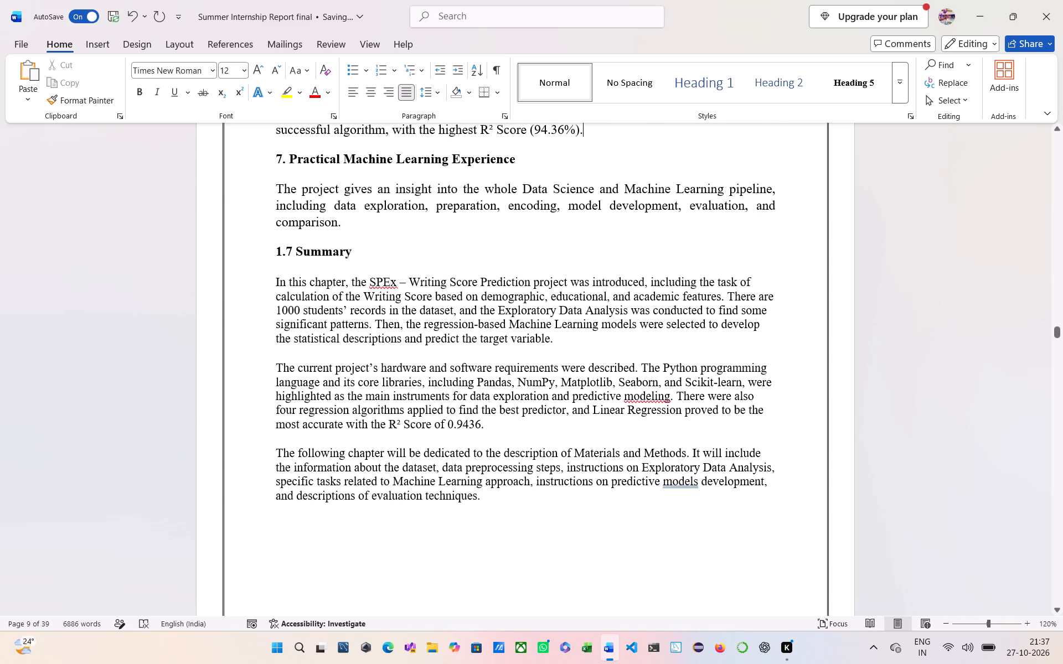
Check Chapter 1 backwards from the page after 1.7 Summary to the chapter's opening page for layout and spacing.
{"action": "scroll", "coordinate": [283, 501], "scroll_direction": "down", "scroll_amount": 3}
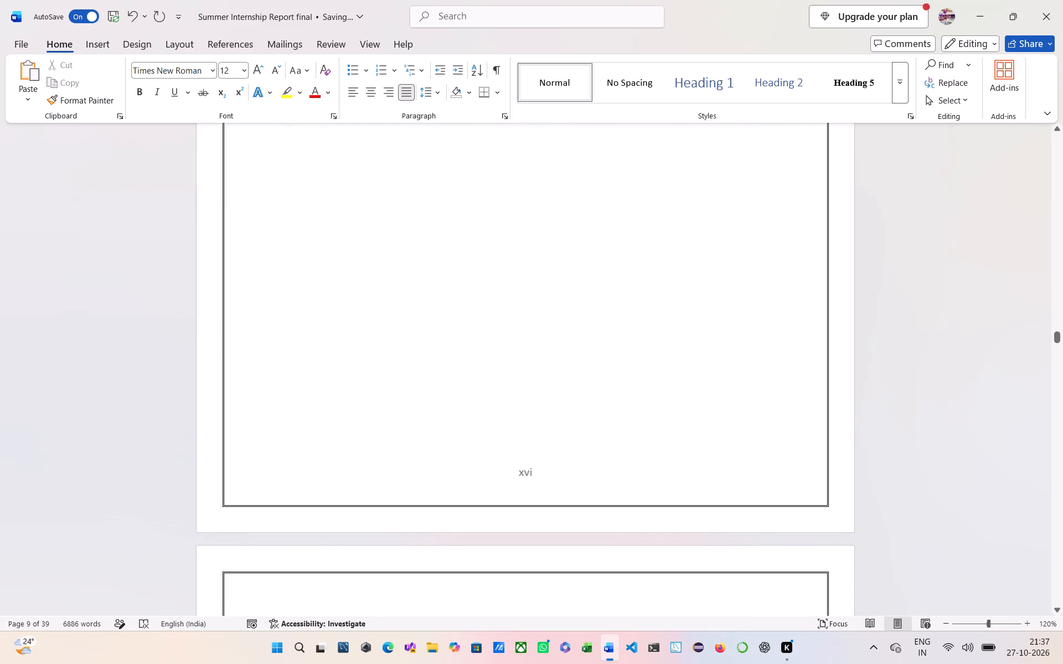
{"action": "scroll", "coordinate": [283, 501], "scroll_direction": "up", "scroll_amount": 4}
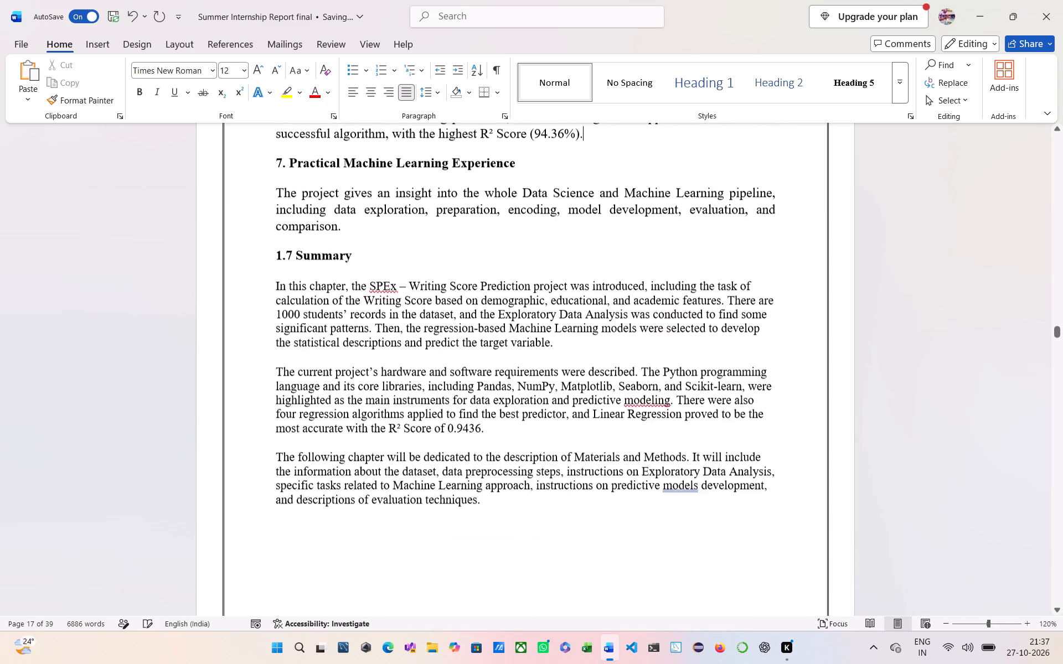
{"action": "scroll", "coordinate": [283, 501], "scroll_direction": "up", "scroll_amount": 8}
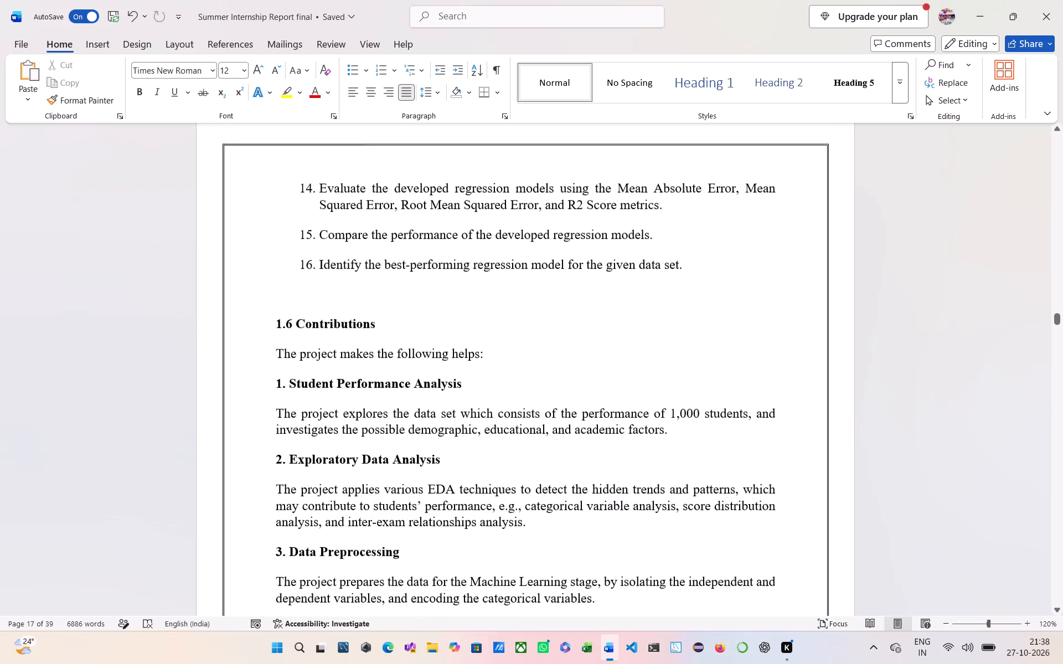
{"action": "scroll", "coordinate": [283, 501], "scroll_direction": "up", "scroll_amount": 6}
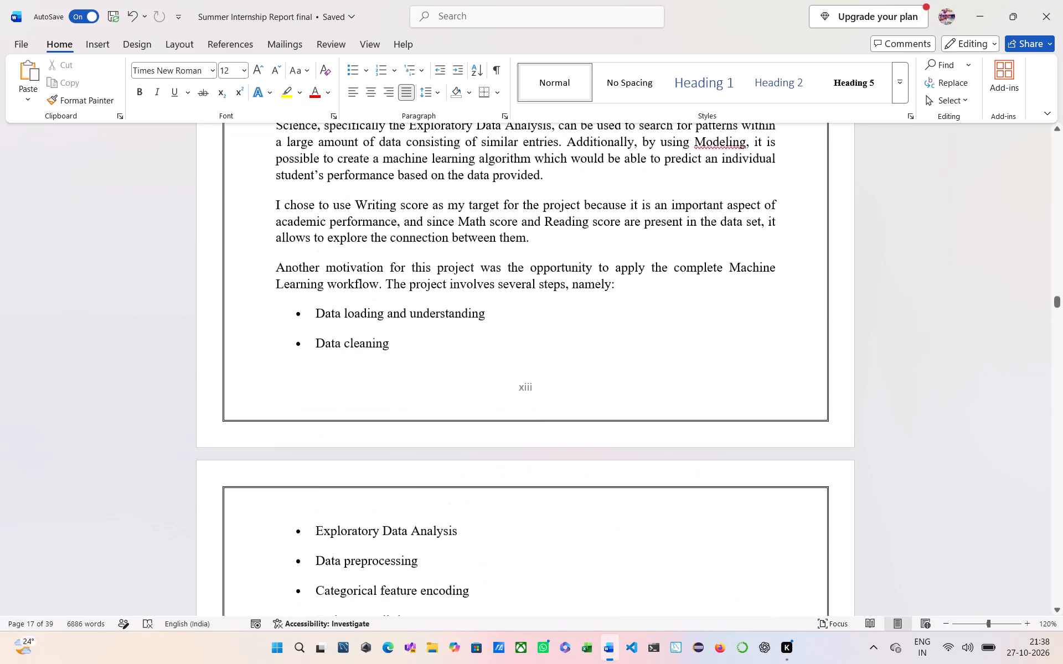
{"action": "scroll", "coordinate": [283, 501], "scroll_direction": "up", "scroll_amount": 7}
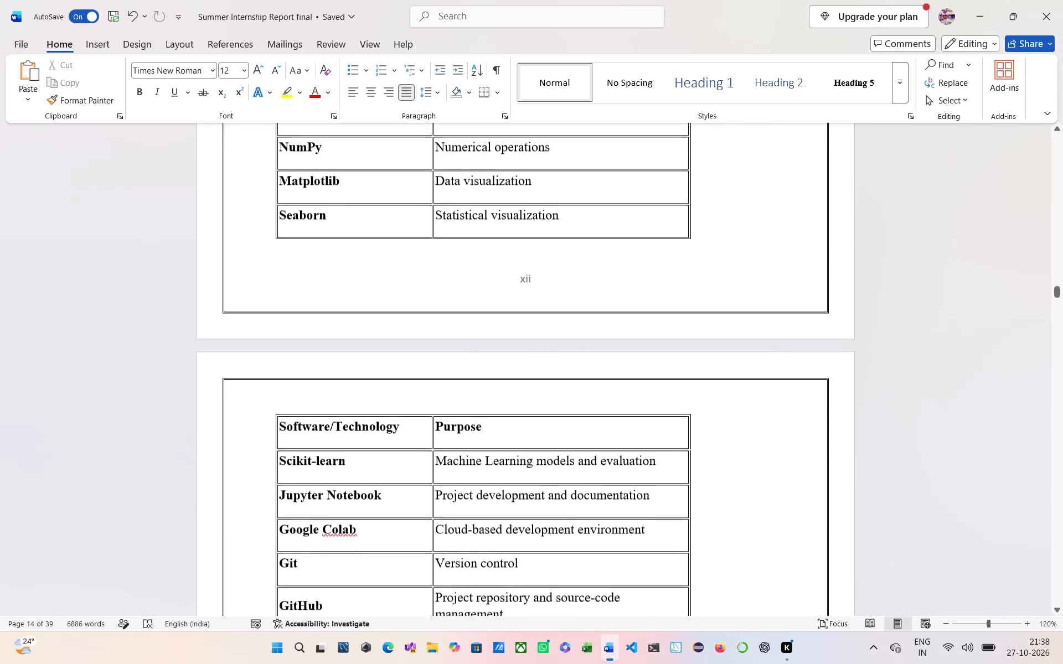
{"action": "scroll", "coordinate": [283, 501], "scroll_direction": "up", "scroll_amount": 6}
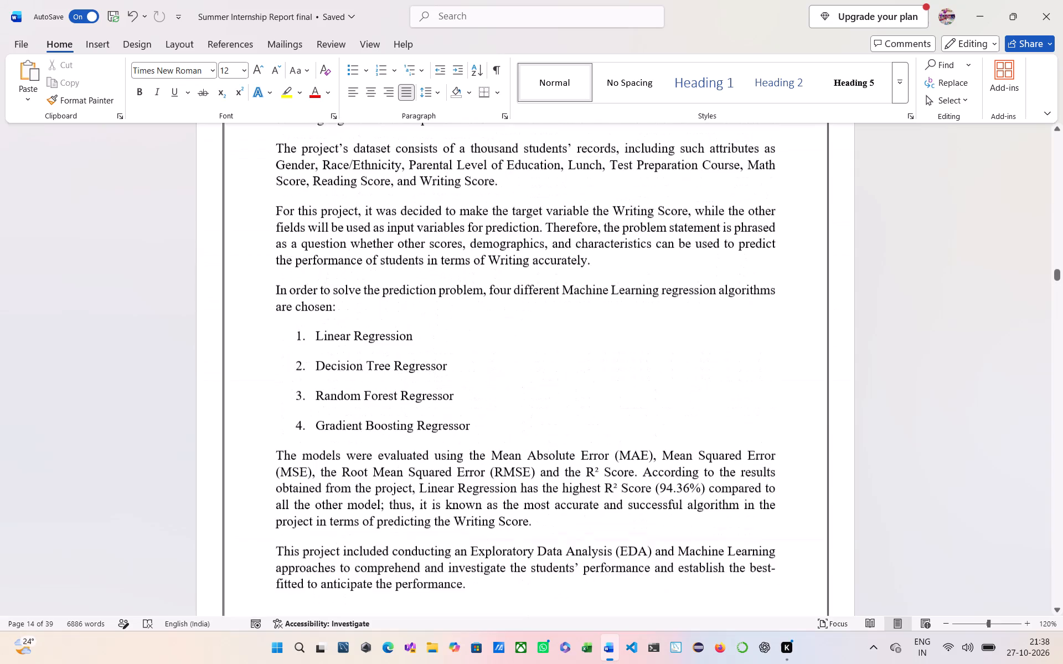
{"action": "scroll", "coordinate": [283, 501], "scroll_direction": "up", "scroll_amount": 5}
Recheck Chapter 1 from 1.1 Problem Definition to 1.7 Summary for section order, spacing and footer page numbers.
{"action": "scroll", "coordinate": [283, 501], "scroll_direction": "down", "scroll_amount": 1}
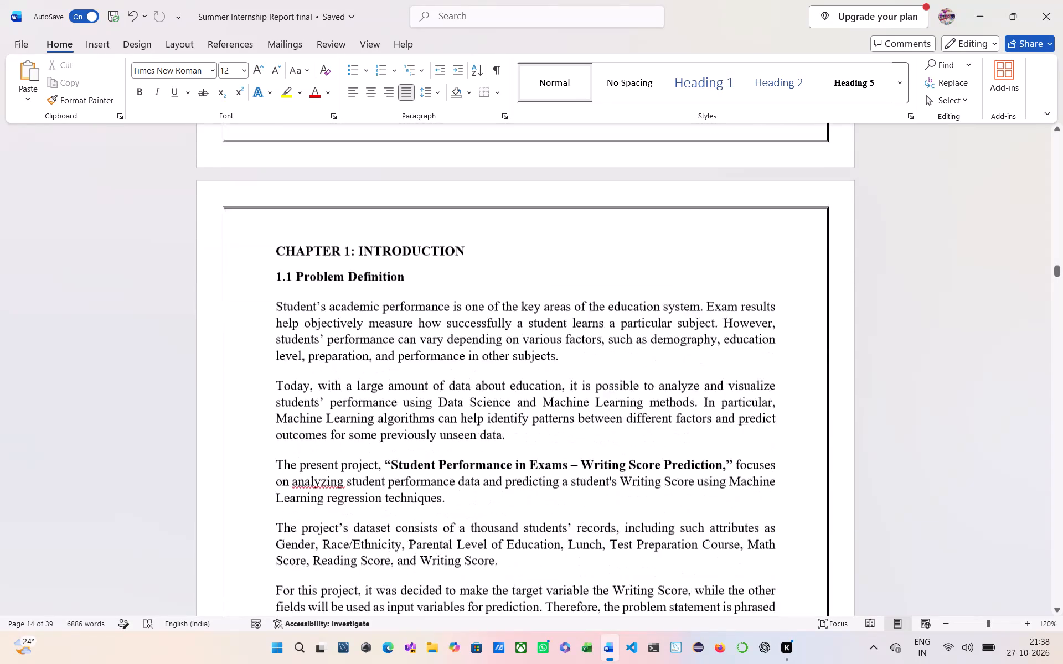
{"action": "scroll", "coordinate": [283, 501], "scroll_direction": "down", "scroll_amount": 3}
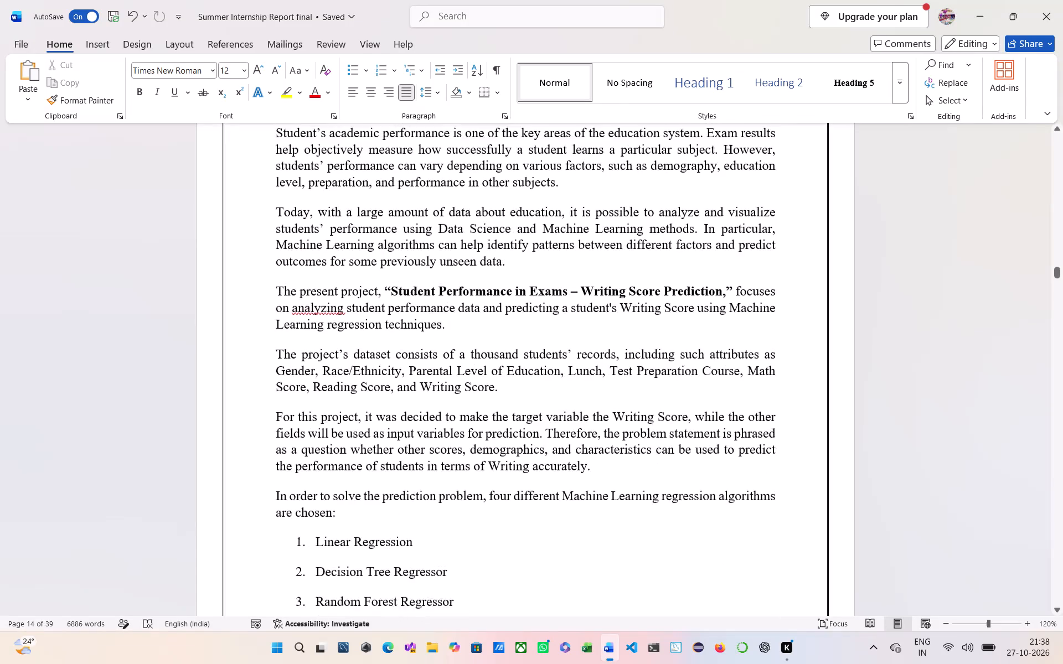
{"action": "scroll", "coordinate": [283, 501], "scroll_direction": "down", "scroll_amount": 4}
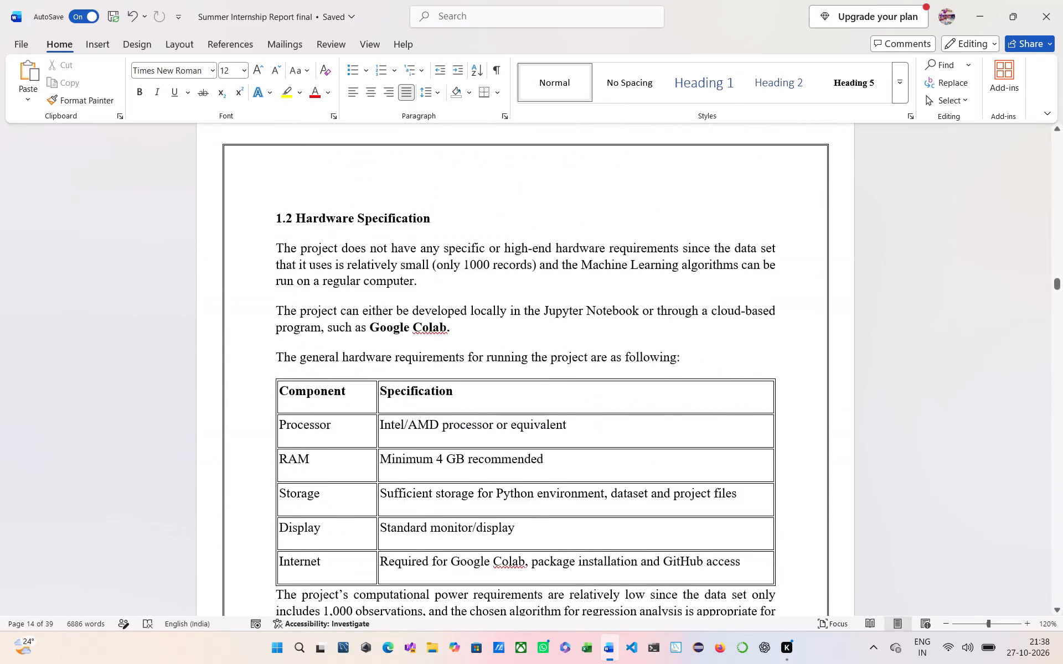
{"action": "scroll", "coordinate": [283, 501], "scroll_direction": "down", "scroll_amount": 8}
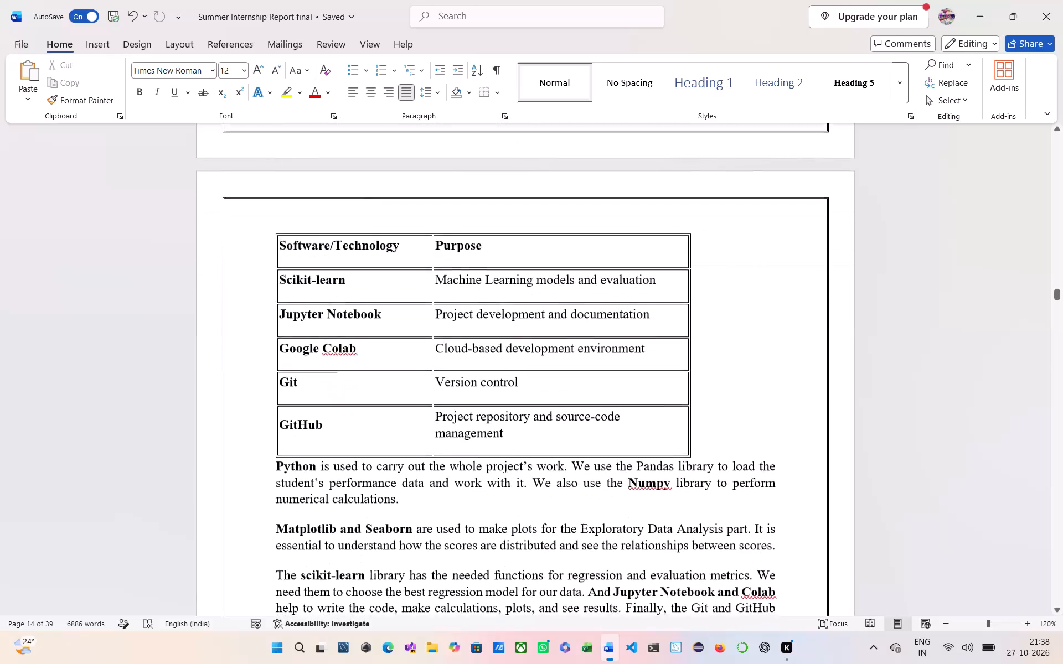
{"action": "scroll", "coordinate": [283, 501], "scroll_direction": "down", "scroll_amount": 7}
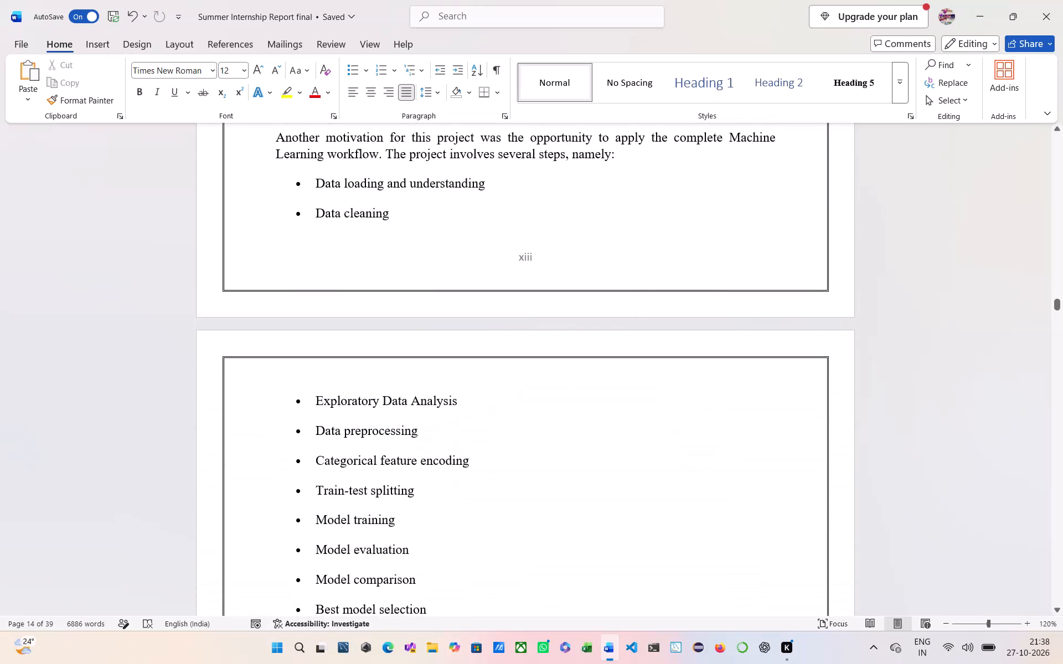
{"action": "scroll", "coordinate": [283, 501], "scroll_direction": "down", "scroll_amount": 5}
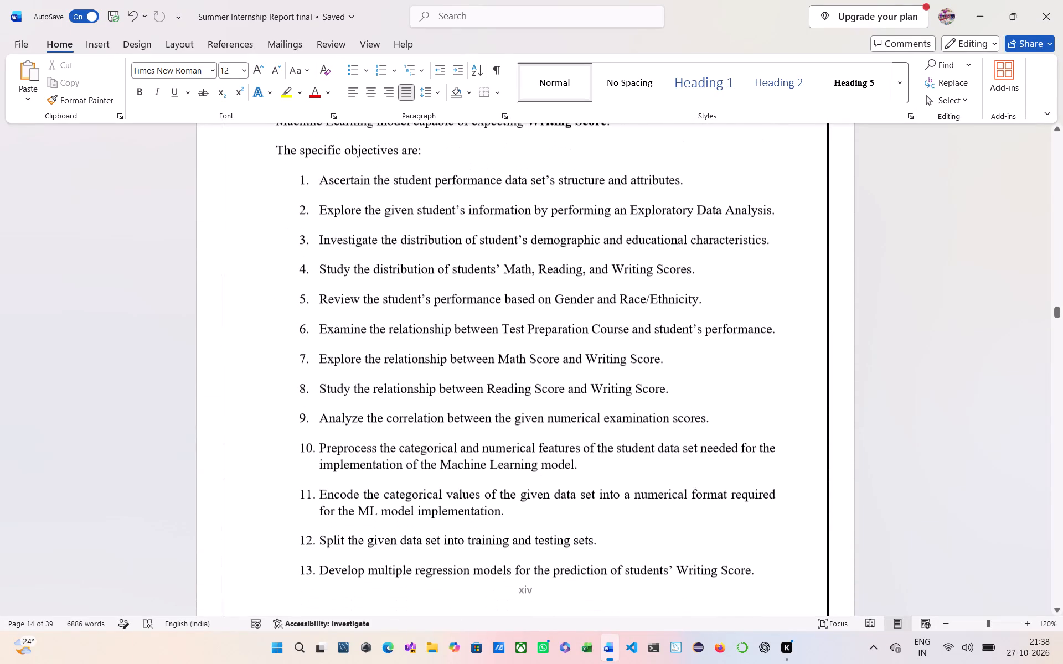
{"action": "scroll", "coordinate": [283, 501], "scroll_direction": "down", "scroll_amount": 6}
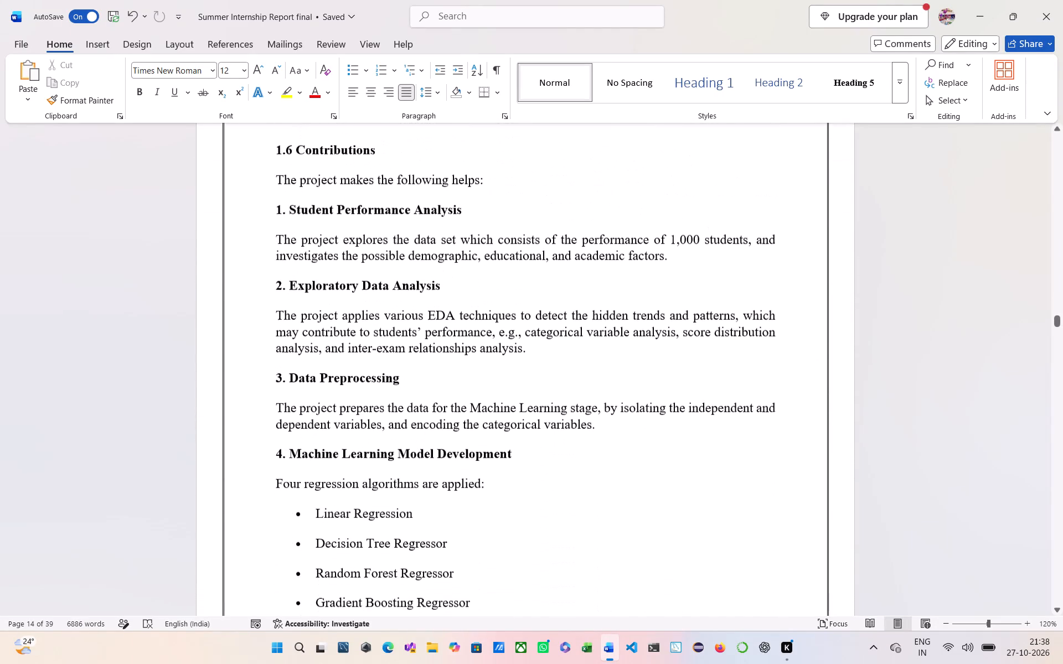
{"action": "scroll", "coordinate": [283, 501], "scroll_direction": "down", "scroll_amount": 5}
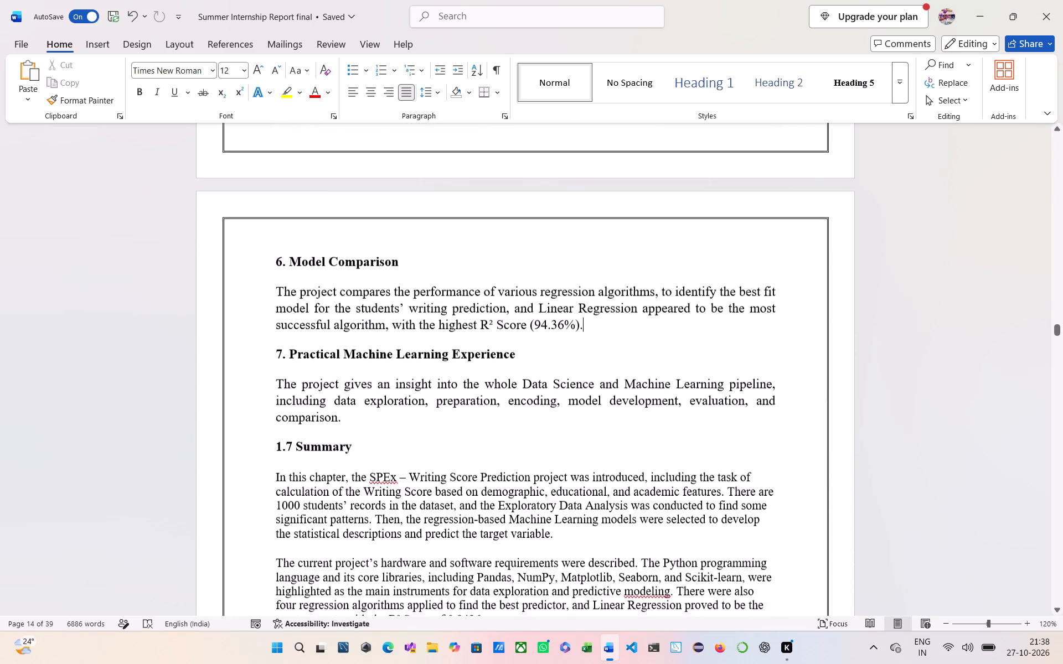
{"action": "scroll", "coordinate": [283, 501], "scroll_direction": "down", "scroll_amount": 6}
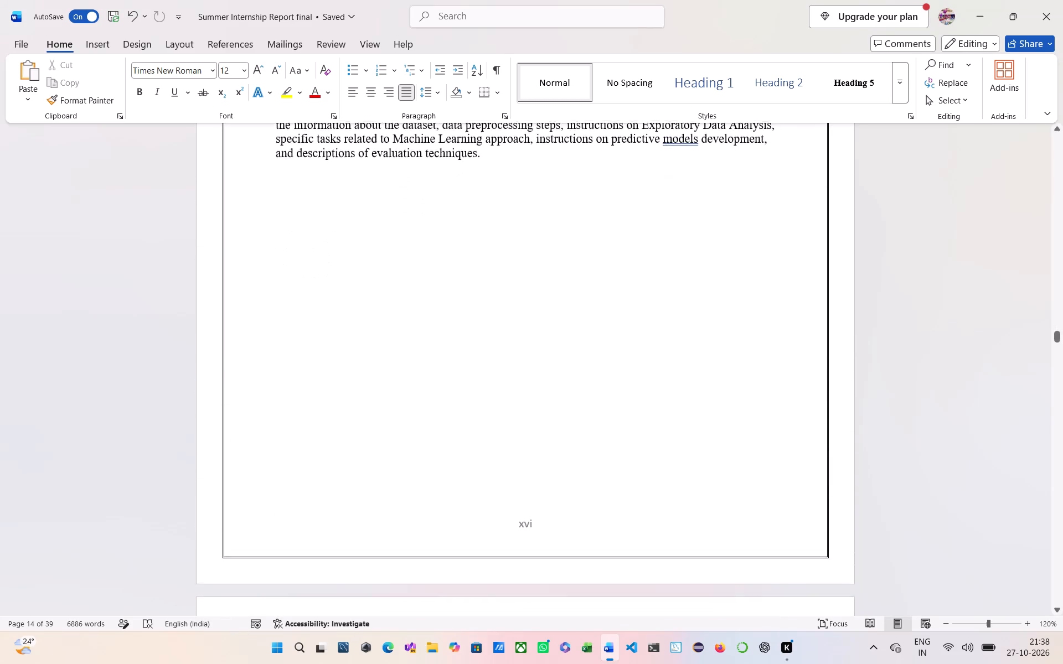
Delete the blank lines above the "CHAPTER 2: LITERATURE SURVEY" heading so that it starts at the top of its page.
{"action": "scroll", "coordinate": [283, 501], "scroll_direction": "down", "scroll_amount": 4}
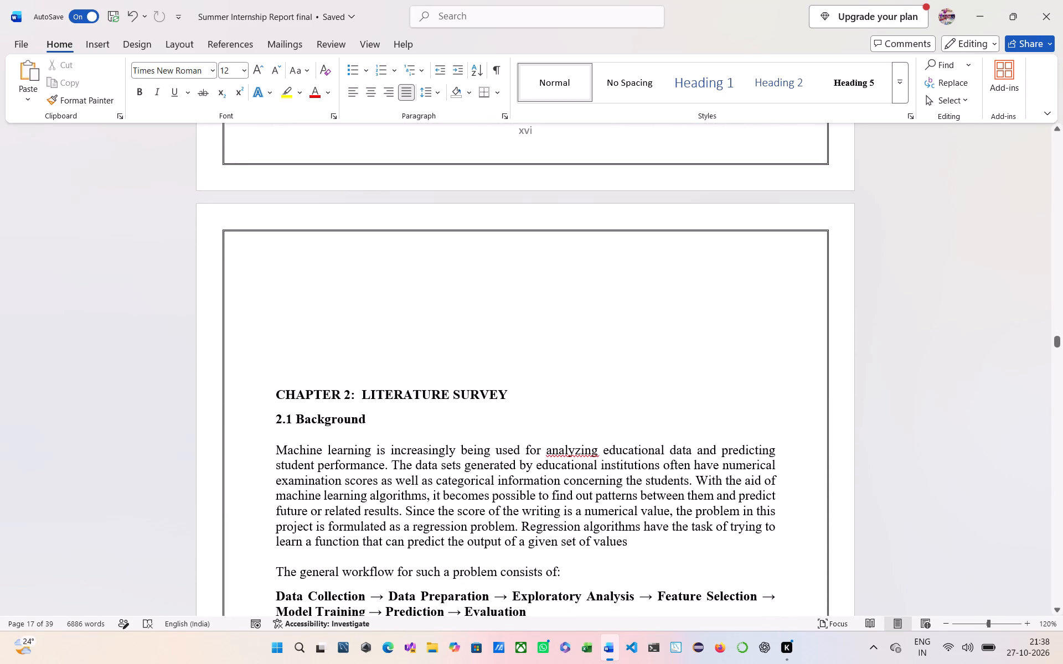
{"action": "left_click", "coordinate": [300, 375]}
{"action": "key", "text": "BackSpace"}
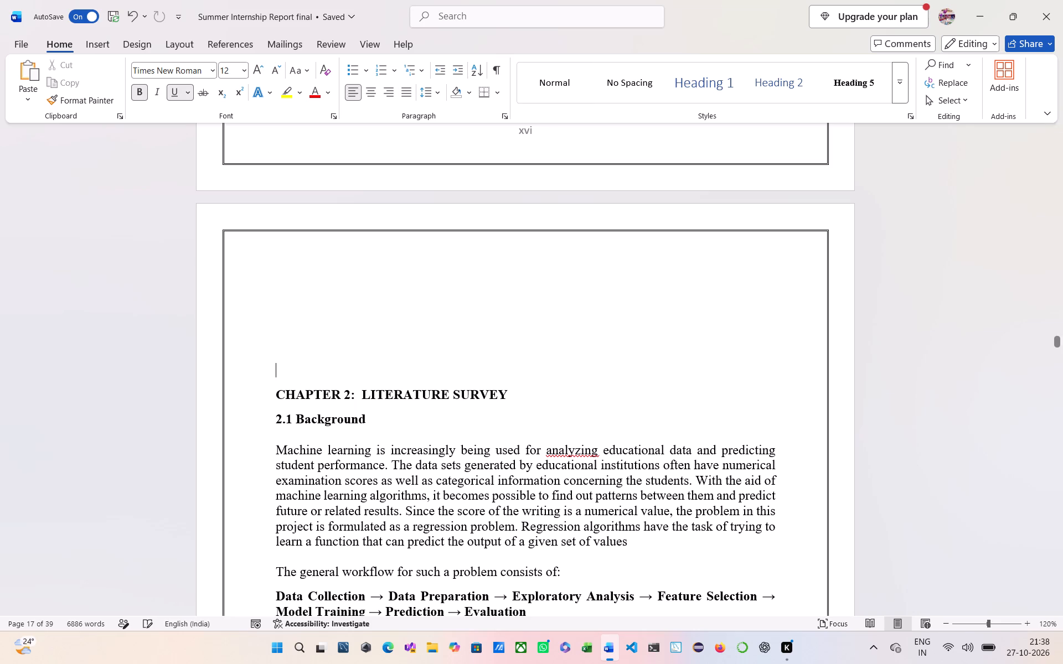
{"action": "key", "text": "BackSpace"}
{"action": "key", "text": "BackSpace"}
{"action": "key", "text": "BackSpace"}
{"action": "key", "text": "BackSpace"}
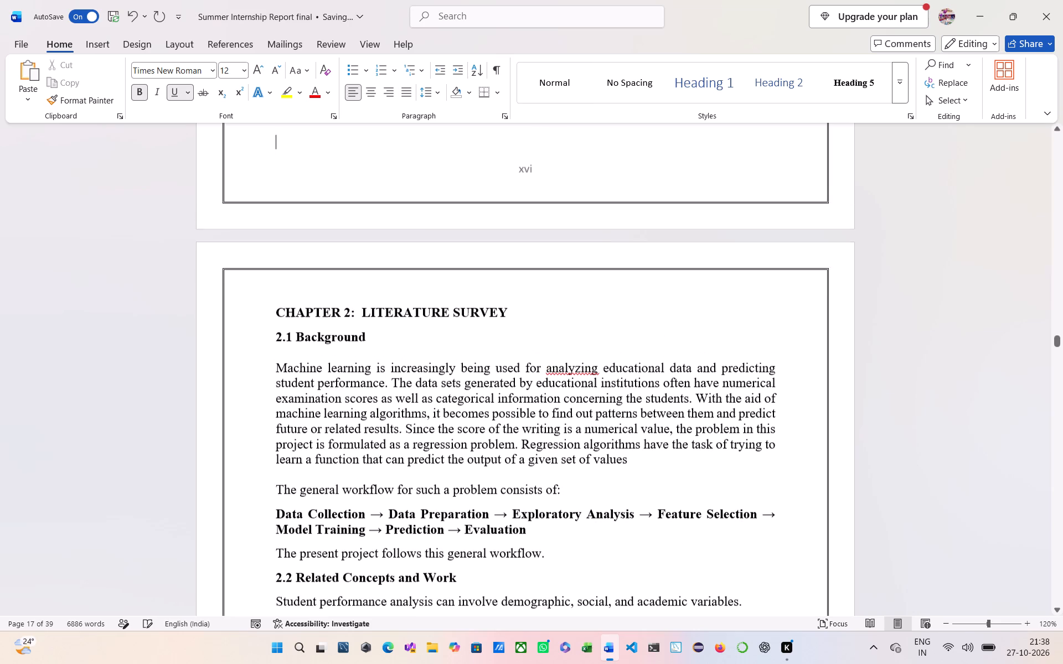
Review Chapter 2 from 2.1 Background to 2.6 Chapter Summary for layout, spacing and footer page numbers.
{"action": "scroll", "coordinate": [300, 375], "scroll_direction": "down", "scroll_amount": 3}
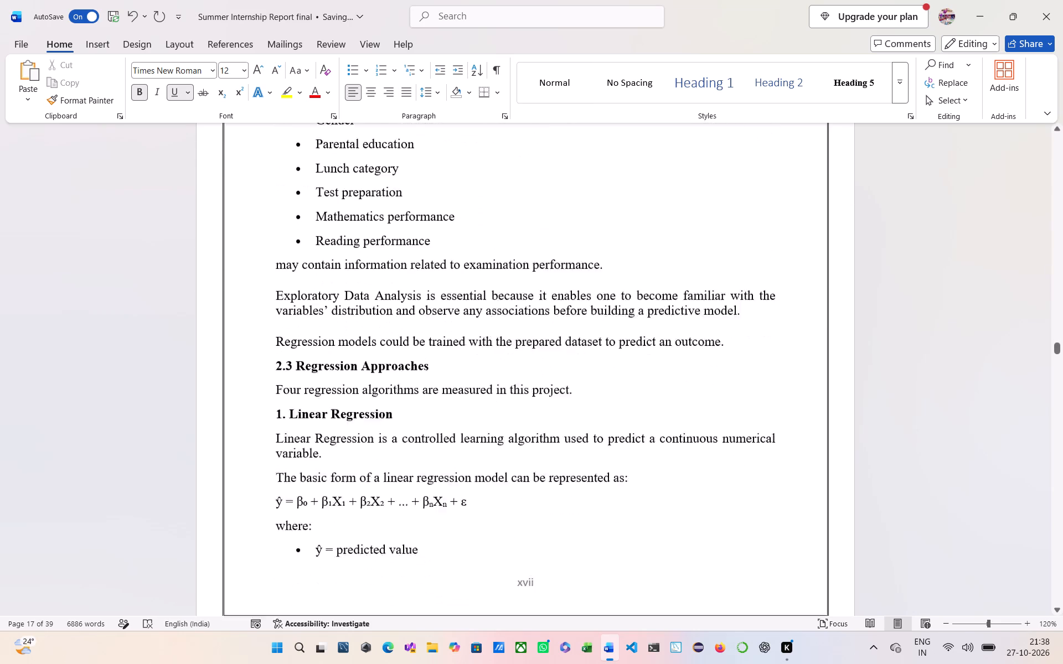
{"action": "scroll", "coordinate": [300, 375], "scroll_direction": "down", "scroll_amount": 2}
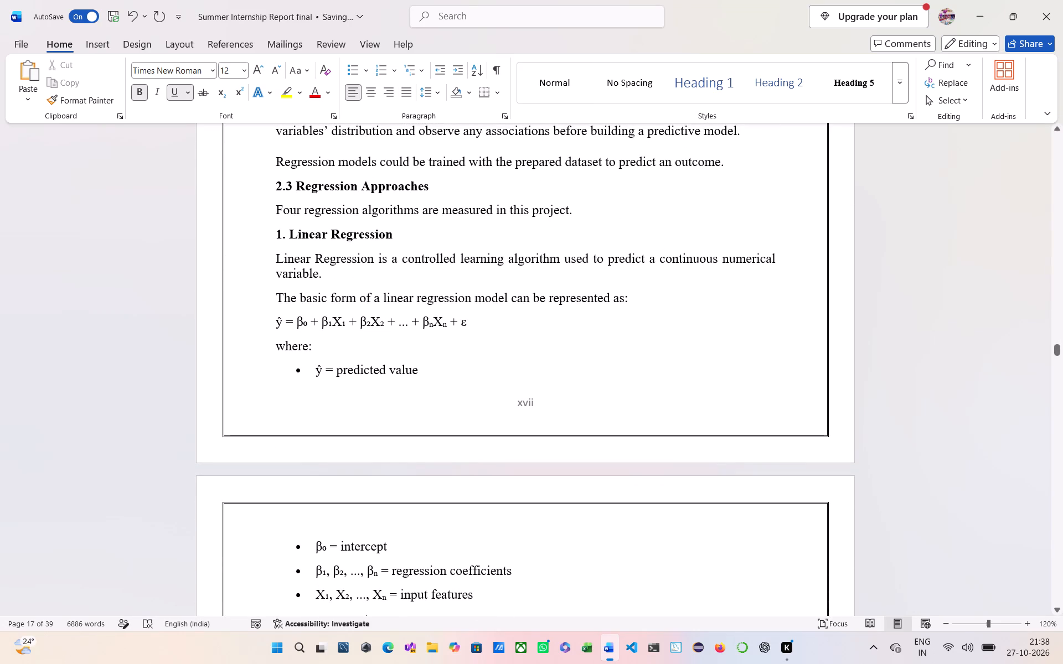
{"action": "scroll", "coordinate": [300, 375], "scroll_direction": "down", "scroll_amount": 2}
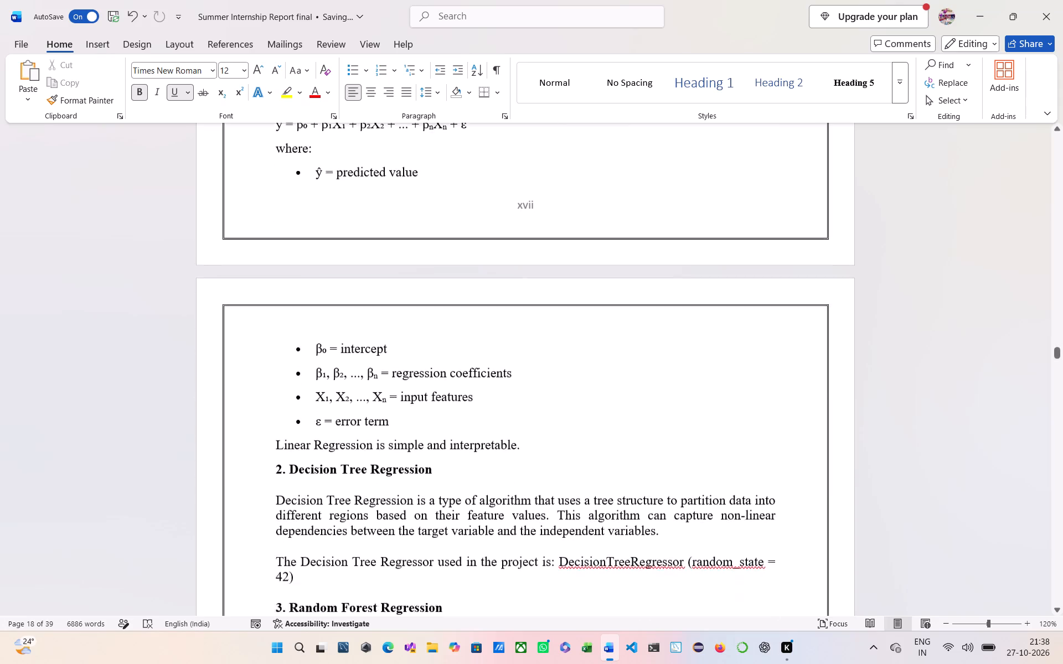
{"action": "scroll", "coordinate": [300, 375], "scroll_direction": "down", "scroll_amount": 5}
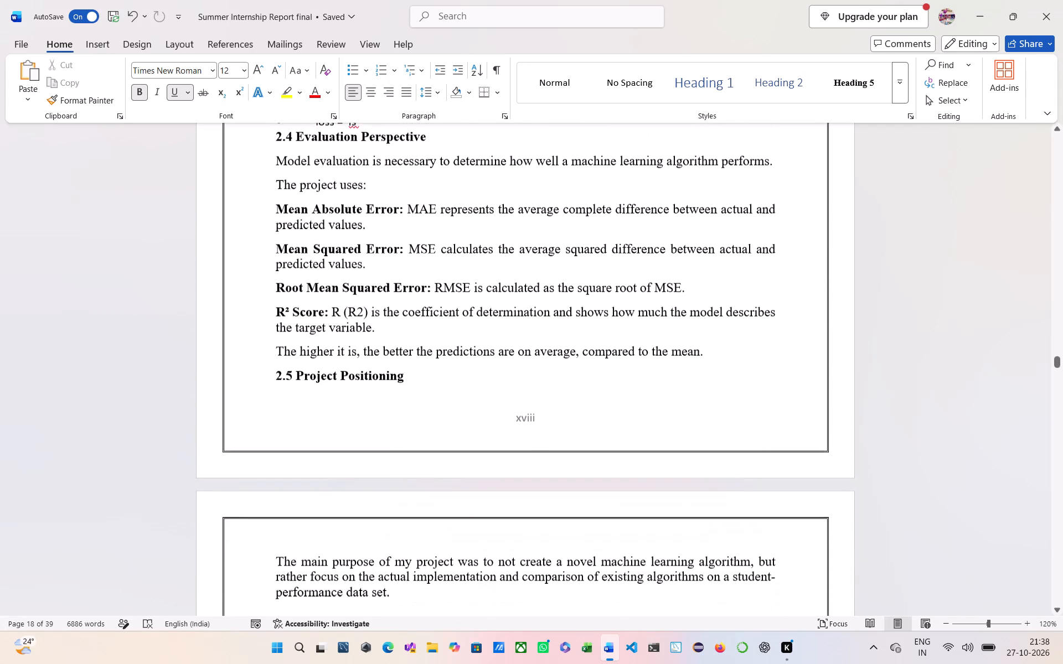
{"action": "scroll", "coordinate": [300, 375], "scroll_direction": "down", "scroll_amount": 1}
{"action": "scroll", "coordinate": [473, 453], "scroll_direction": "down", "scroll_amount": 4}
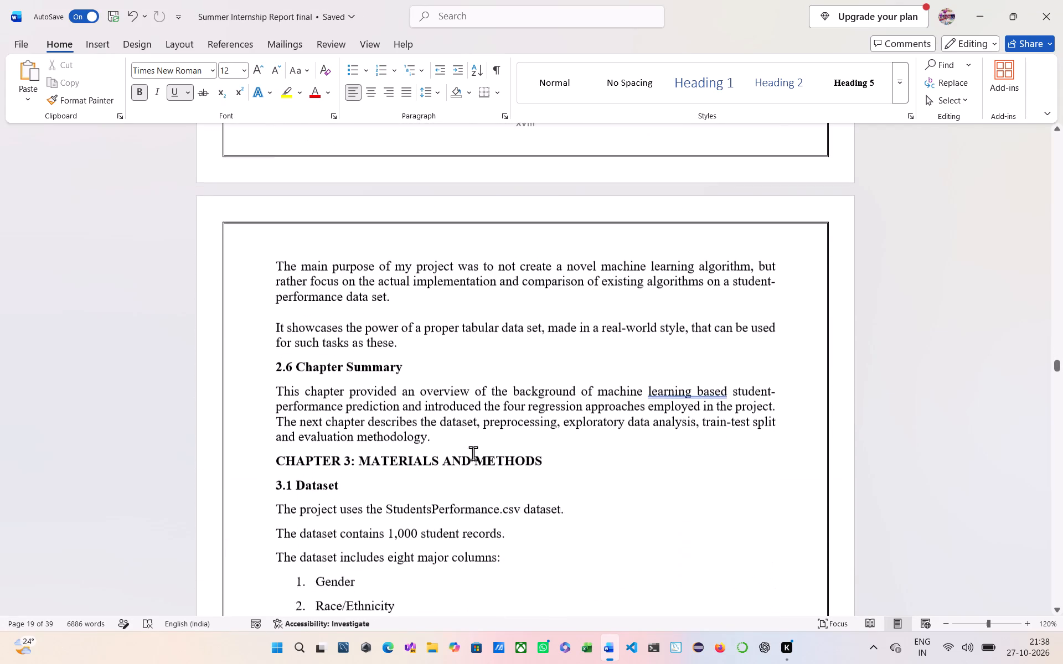
Review Chapter 3 from 3.1 Dataset to Figure 3.3 – Lunch Distribution for table placement, page breaks and spacing.
{"action": "scroll", "coordinate": [473, 453], "scroll_direction": "down", "scroll_amount": 6}
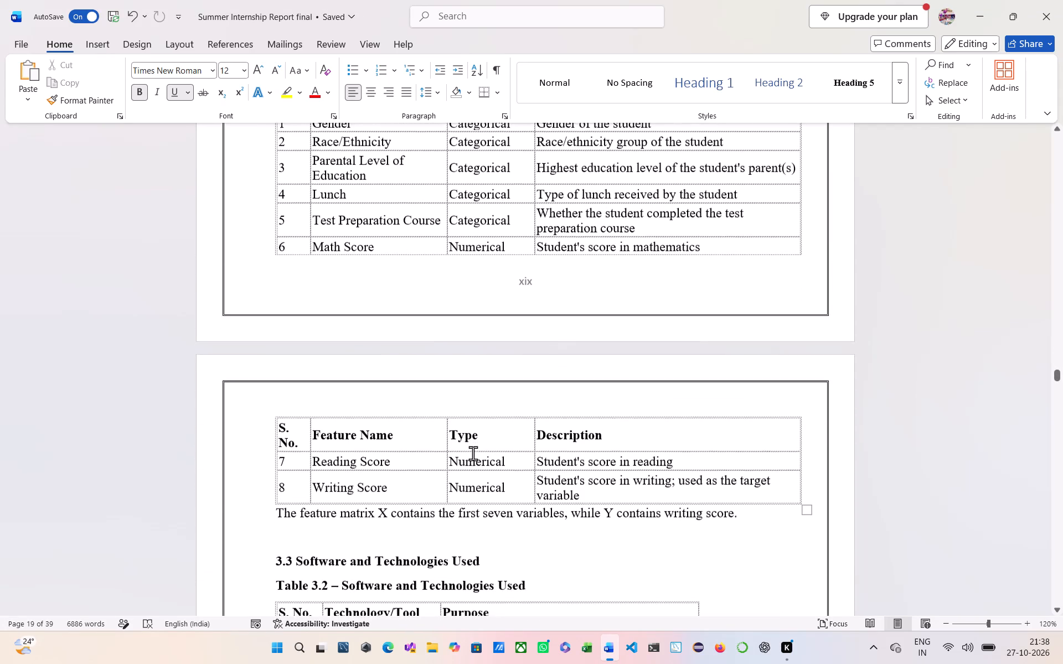
{"action": "scroll", "coordinate": [473, 453], "scroll_direction": "down", "scroll_amount": 6}
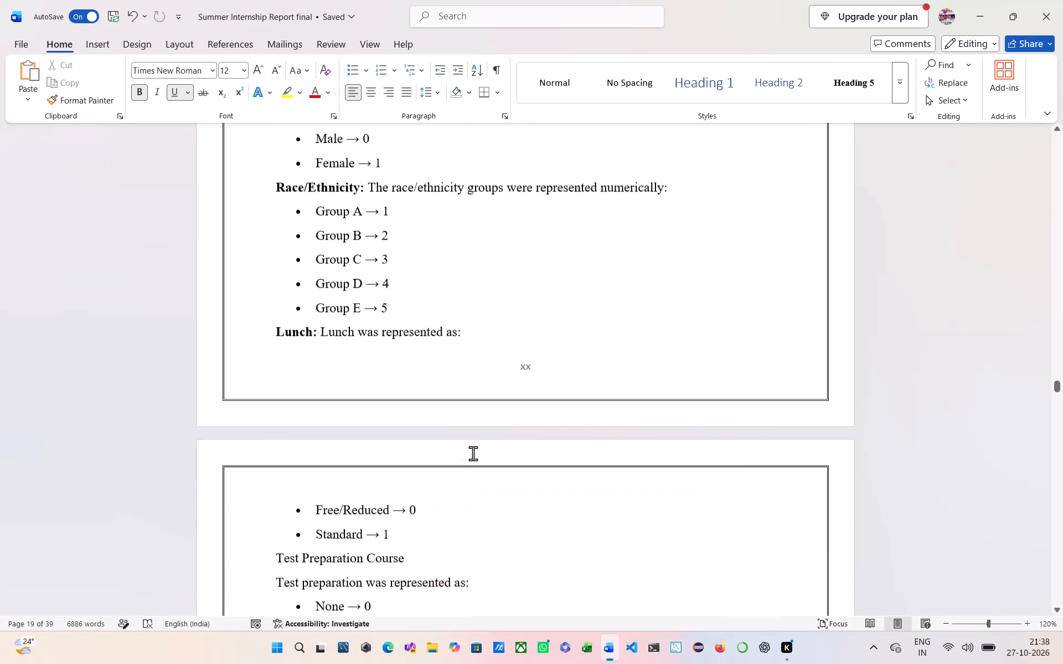
{"action": "scroll", "coordinate": [473, 453], "scroll_direction": "down", "scroll_amount": 7}
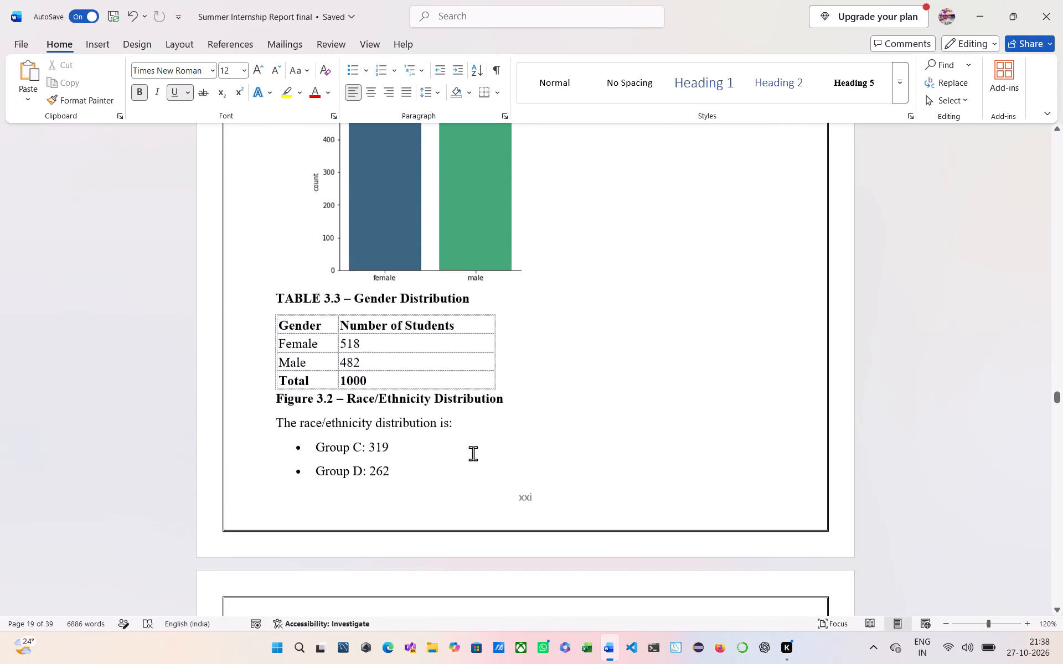
{"action": "scroll", "coordinate": [473, 453], "scroll_direction": "down", "scroll_amount": 5}
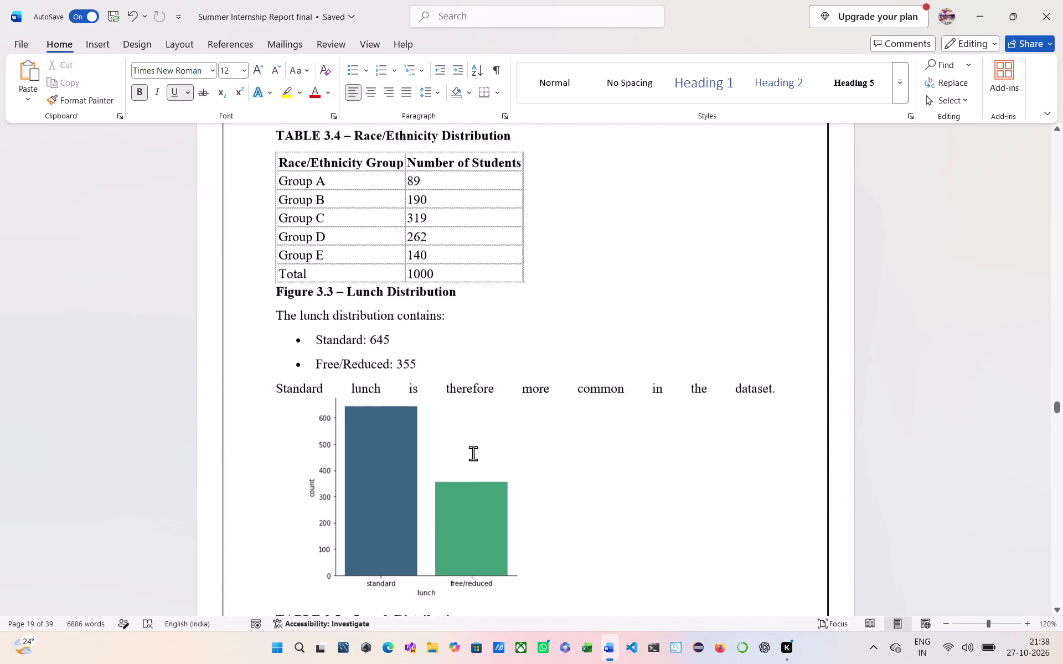
Insert two blank lines below the lunch chart to move the "TABLE 3.5 – Lunch Distribution" caption onto the page with its table.
{"action": "scroll", "coordinate": [473, 453], "scroll_direction": "down", "scroll_amount": 2}
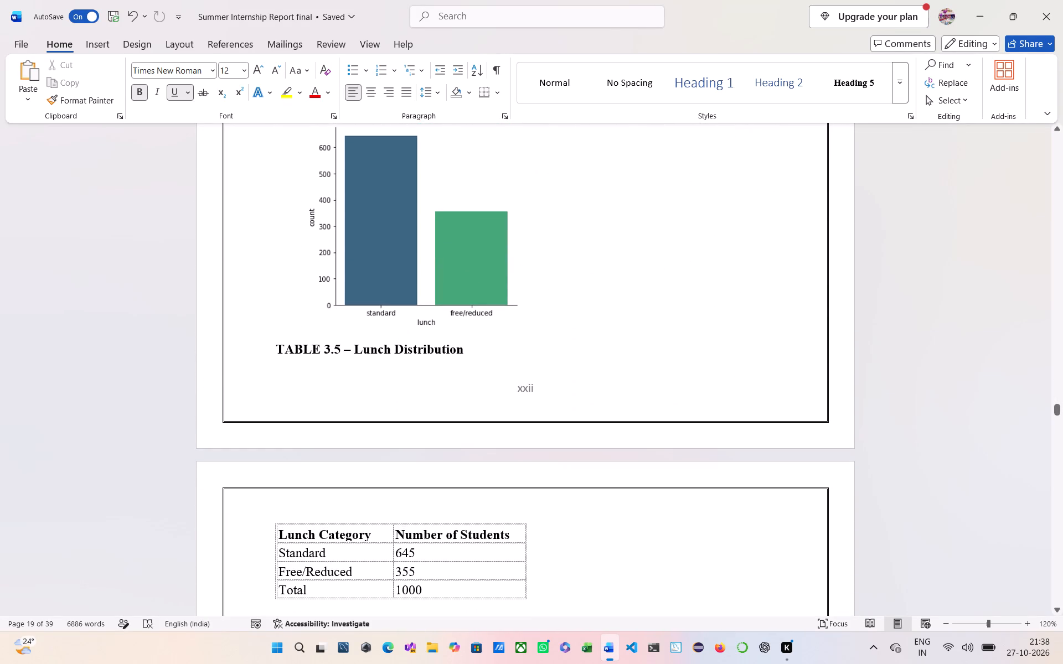
{"action": "left_click", "coordinate": [297, 339]}
{"action": "key", "text": "Return"}
{"action": "key", "text": "Return"}
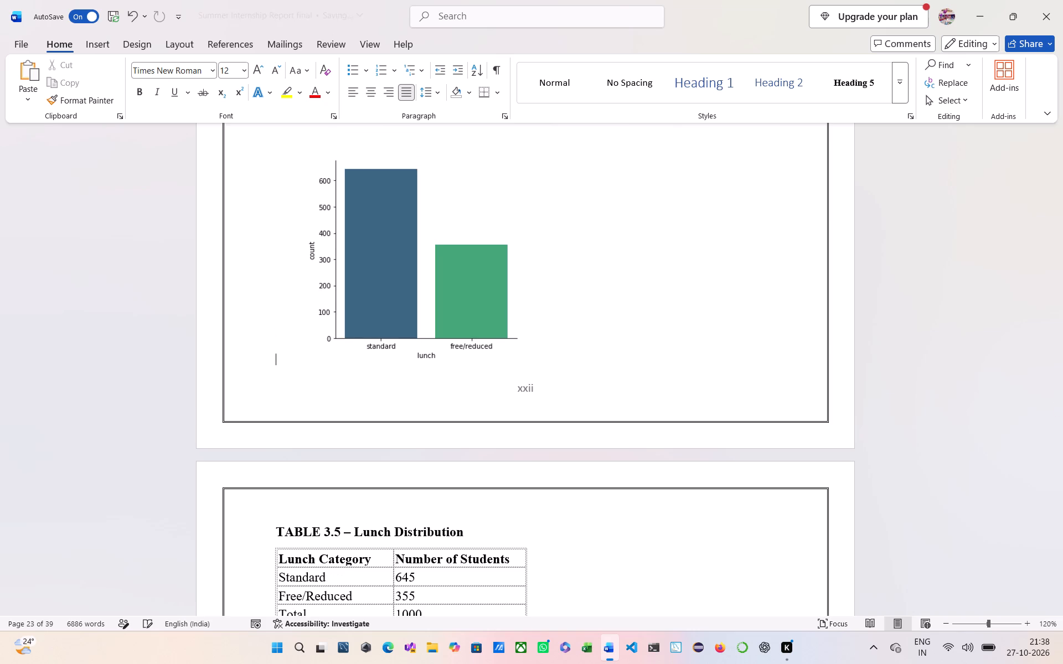
Delete the extra blank lines between the Table 3.5 lunch table and the "Figure 3.4 – Test Preparation Course Distribution" heading, leaving one.
{"action": "scroll", "coordinate": [297, 339], "scroll_direction": "down", "scroll_amount": 3}
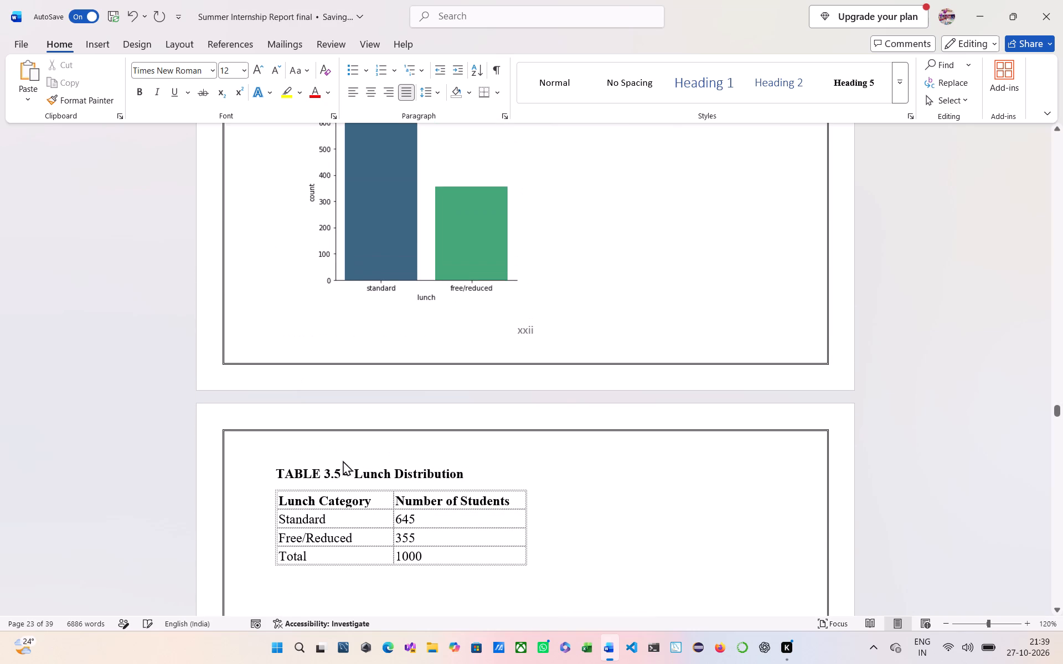
{"action": "scroll", "coordinate": [398, 522], "scroll_direction": "down", "scroll_amount": 3}
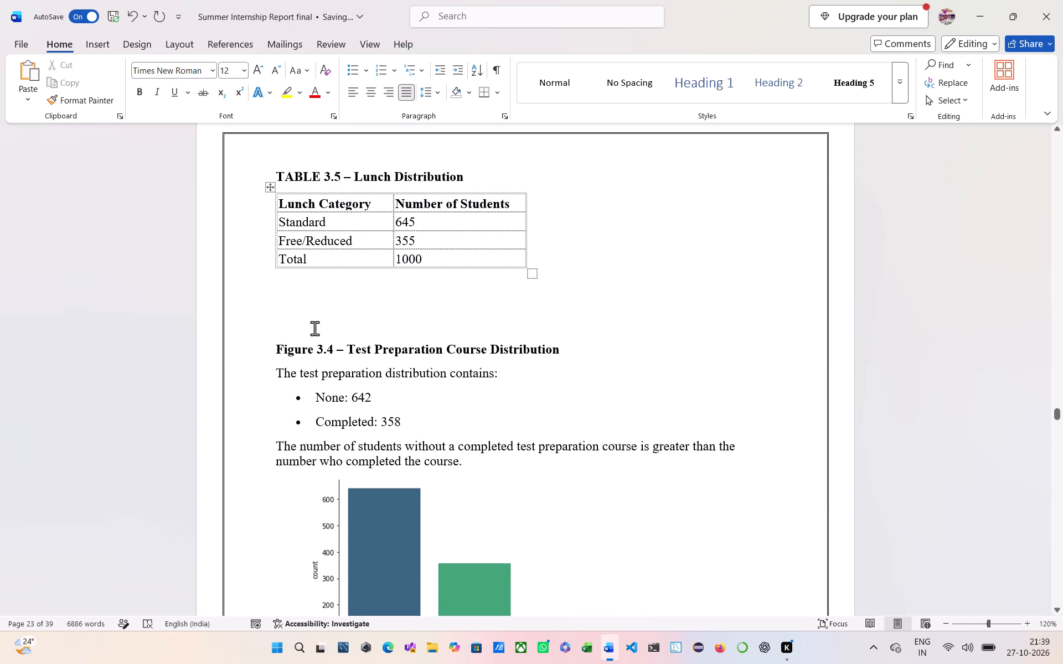
{"action": "left_click", "coordinate": [310, 334]}
{"action": "key", "text": "BackSpace"}
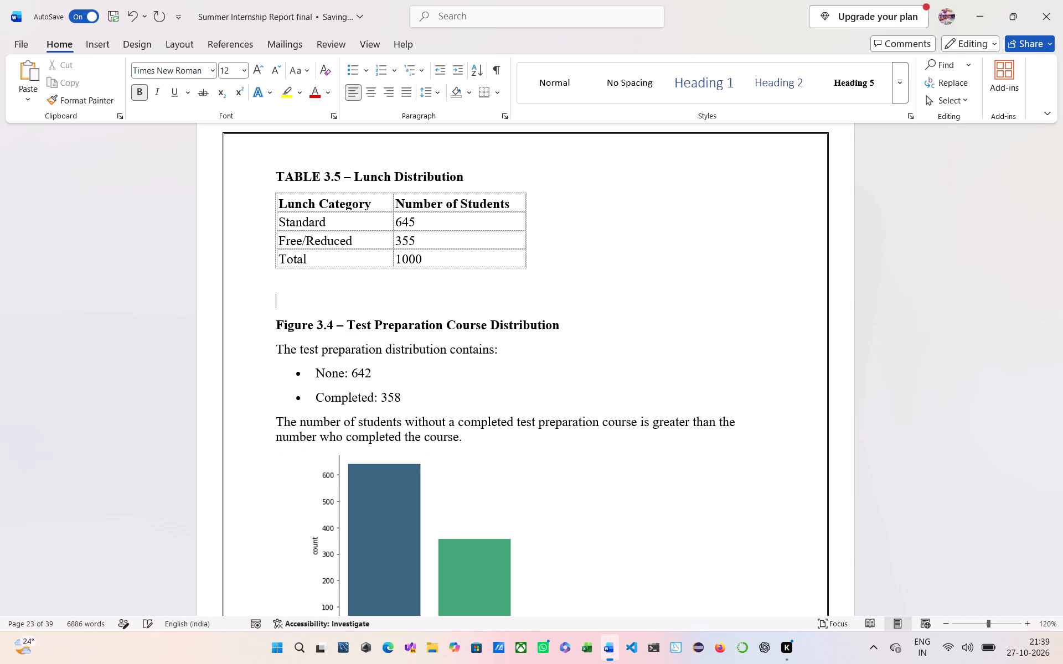
{"action": "key", "text": "BackSpace"}
{"action": "key", "text": "BackSpace"}
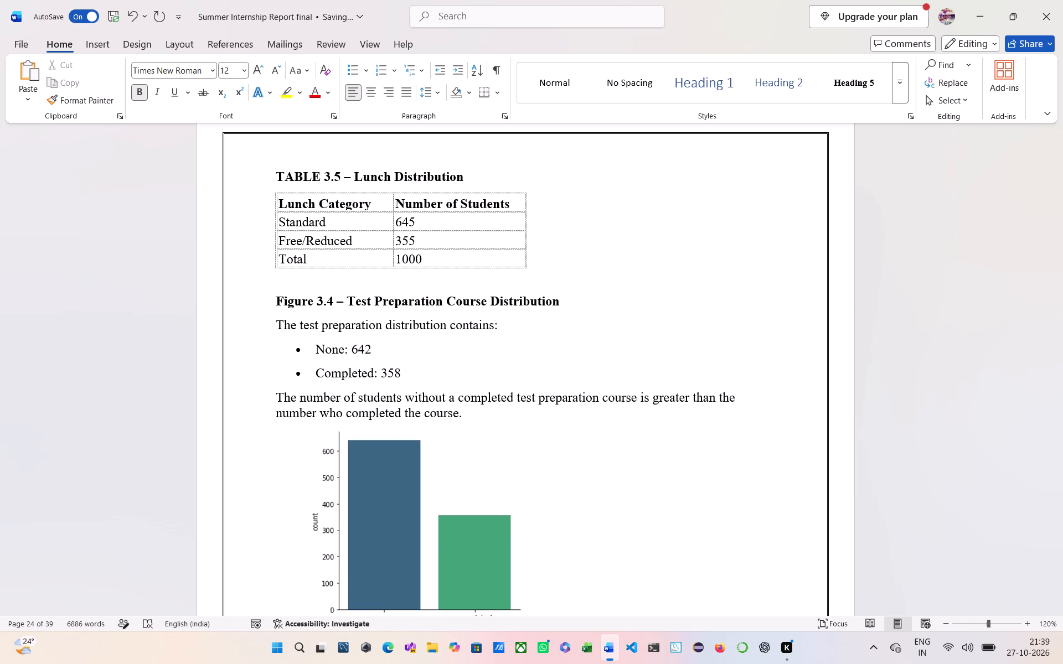
{"action": "key", "text": "BackSpace"}
Review the rest of Chapter 3 from Figure 3.4 to the workflow diagram for spacing, page breaks and page numbers.
{"action": "scroll", "coordinate": [440, 360], "scroll_direction": "down", "scroll_amount": 2}
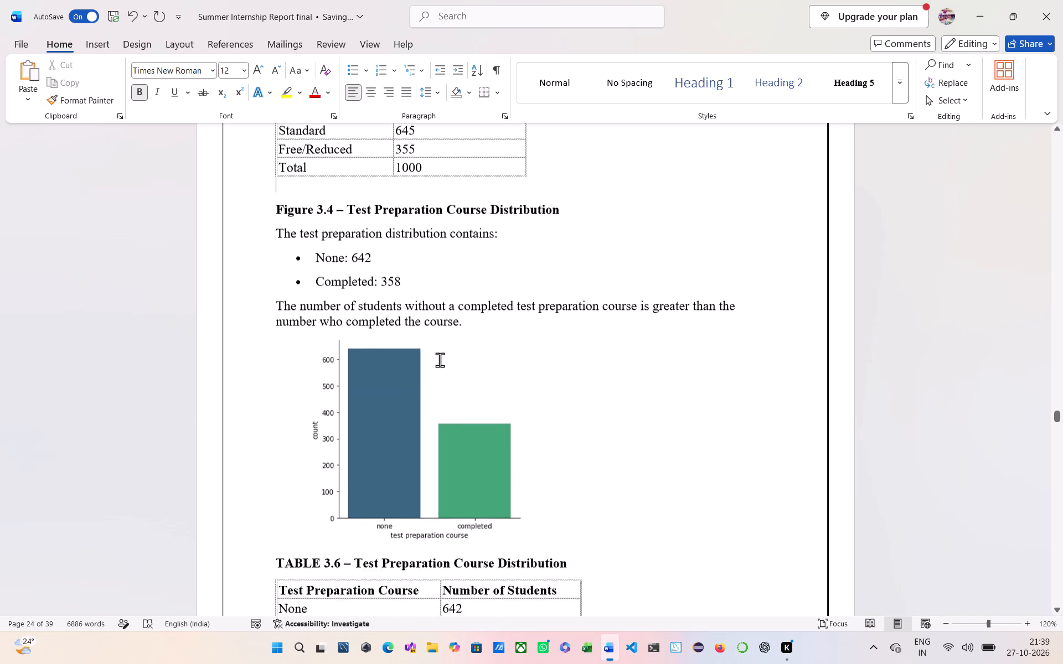
{"action": "scroll", "coordinate": [440, 360], "scroll_direction": "down", "scroll_amount": 5}
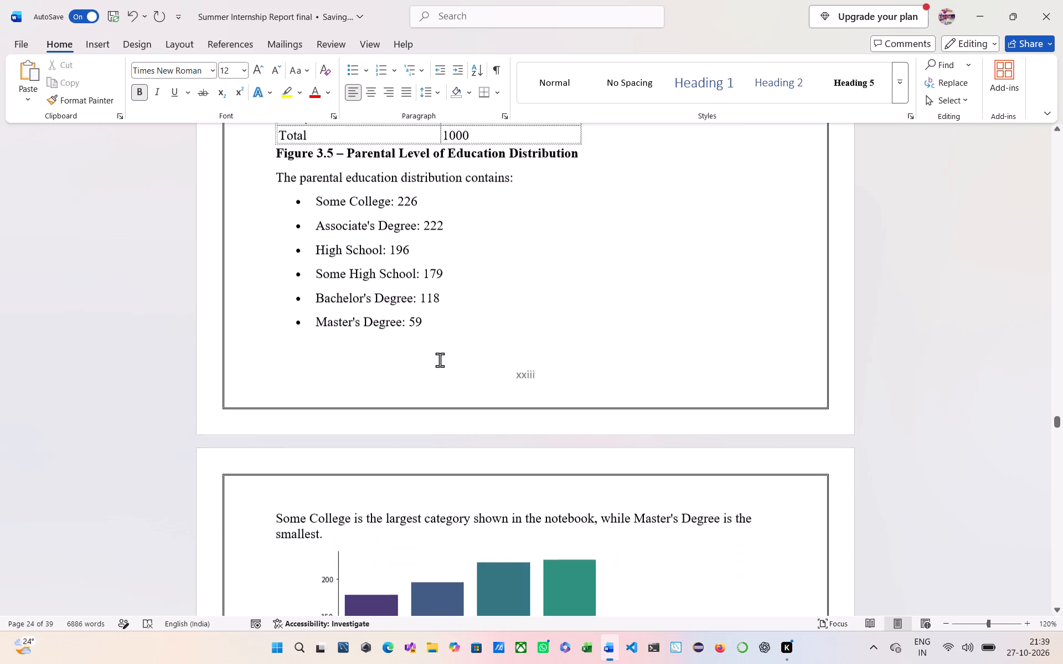
{"action": "scroll", "coordinate": [440, 360], "scroll_direction": "down", "scroll_amount": 5}
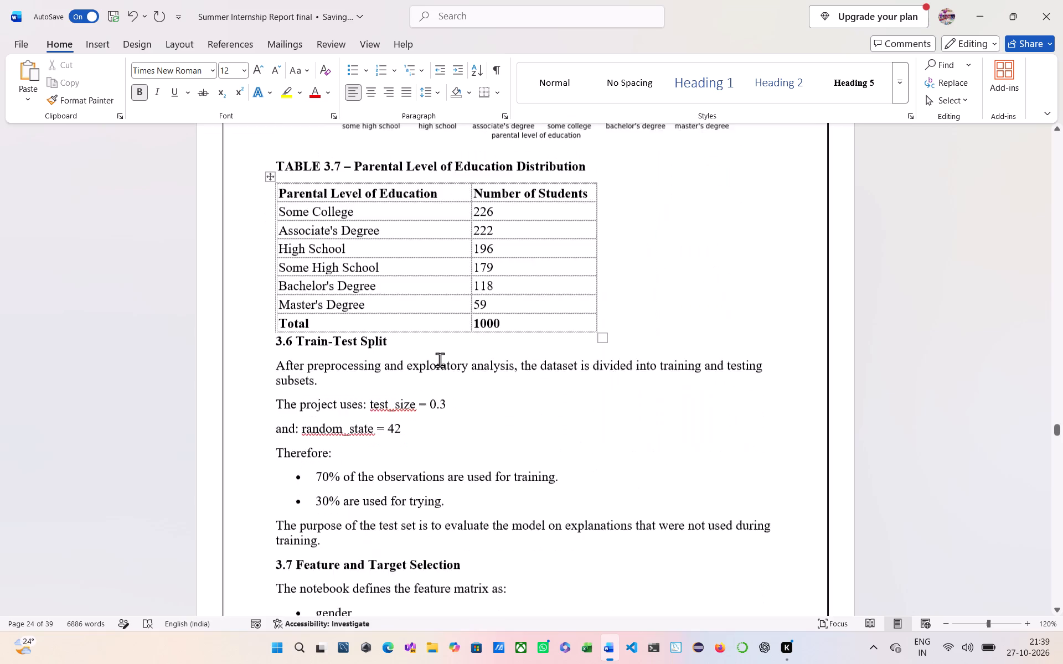
{"action": "scroll", "coordinate": [440, 360], "scroll_direction": "down", "scroll_amount": 4}
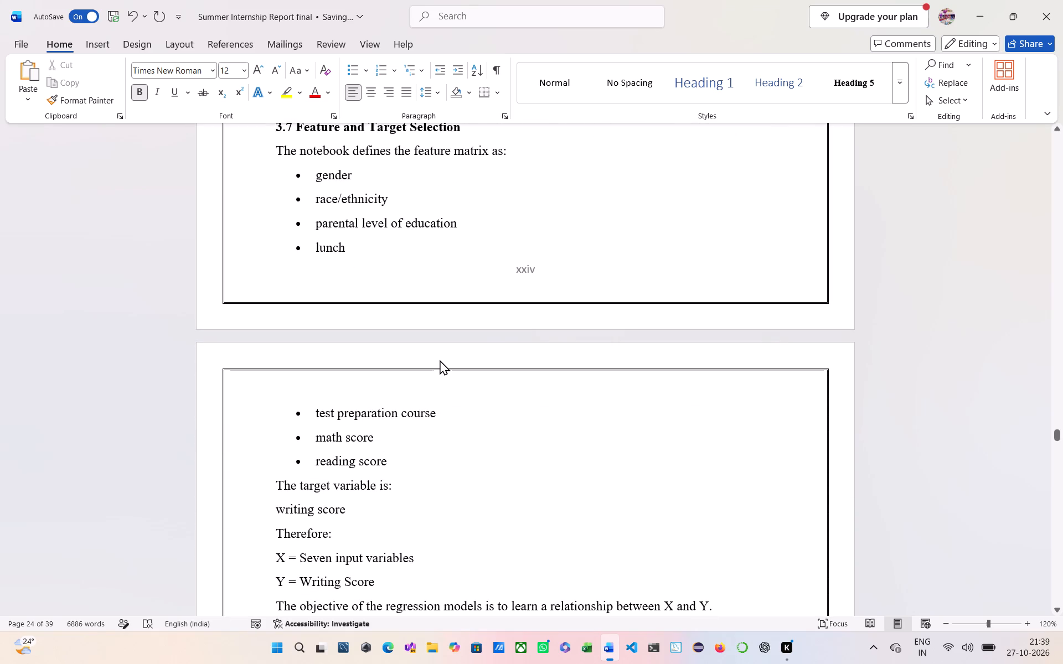
{"action": "scroll", "coordinate": [440, 360], "scroll_direction": "down", "scroll_amount": 1}
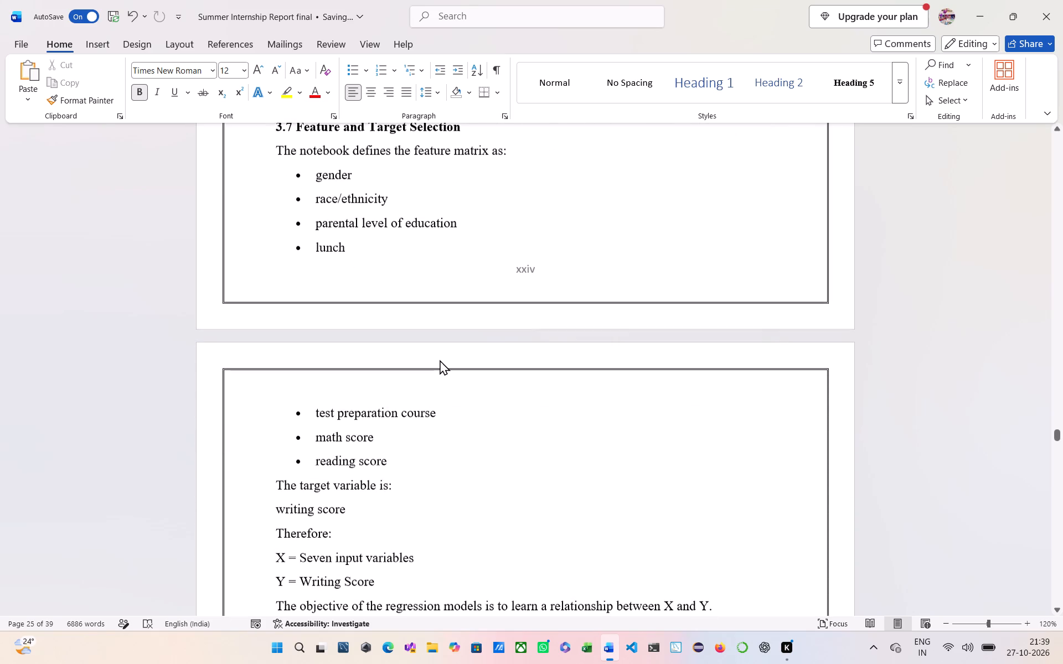
{"action": "scroll", "coordinate": [440, 360], "scroll_direction": "down", "scroll_amount": 6}
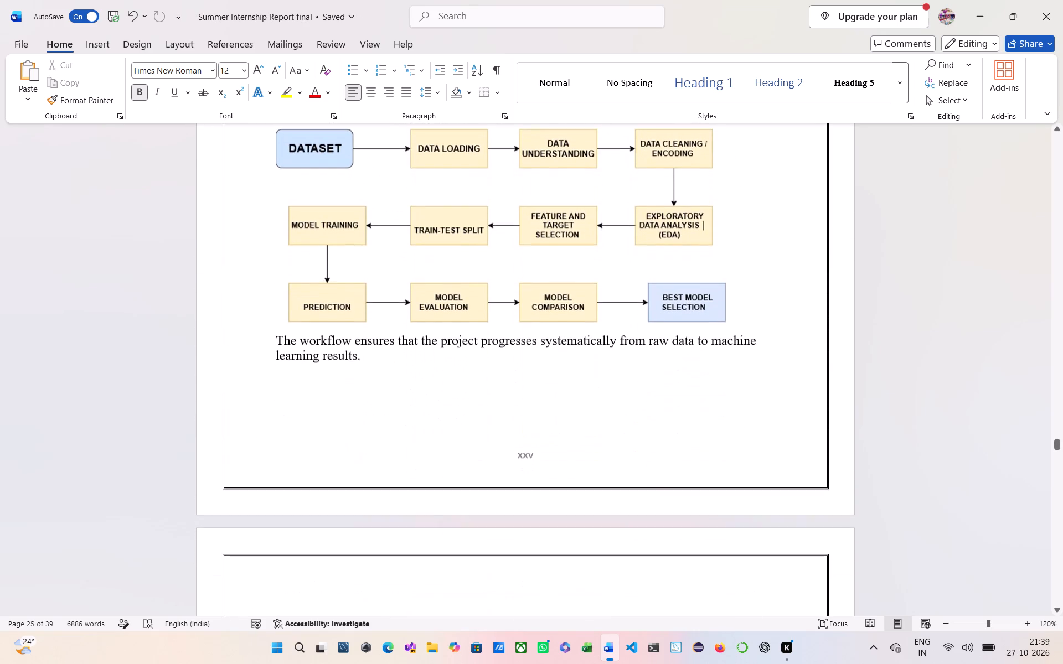
Delete the blank lines above the "CHAPTER 4: DESIGN AND IMPLEMENTATION" heading so that it starts at the top of its page.
{"action": "scroll", "coordinate": [440, 360], "scroll_direction": "down", "scroll_amount": 4}
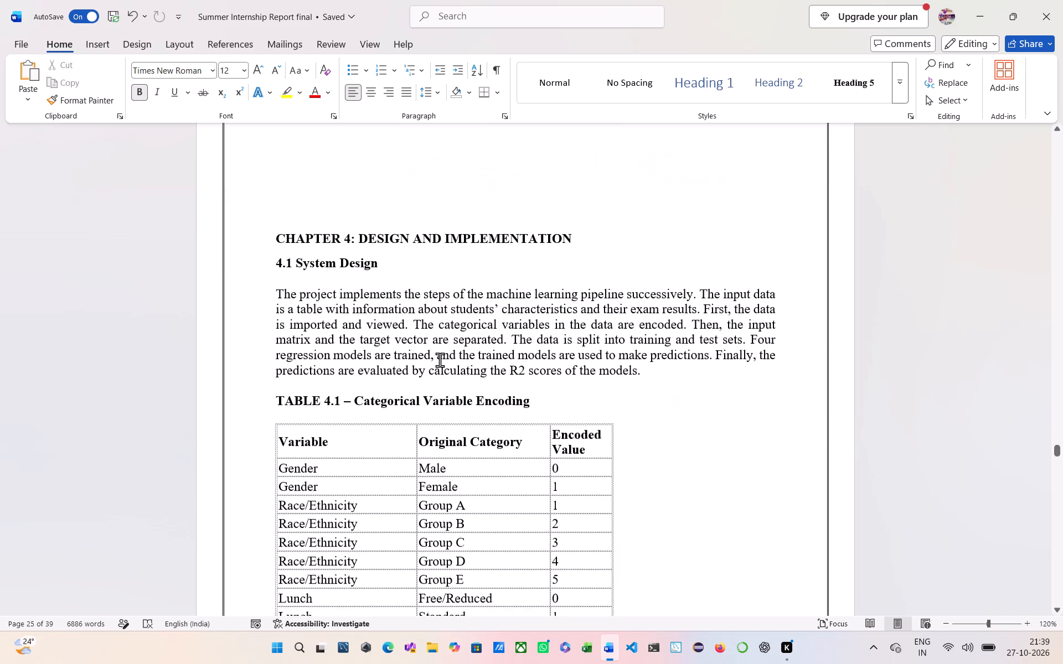
{"action": "scroll", "coordinate": [440, 360], "scroll_direction": "up", "scroll_amount": 1}
{"action": "left_click", "coordinate": [310, 376]}
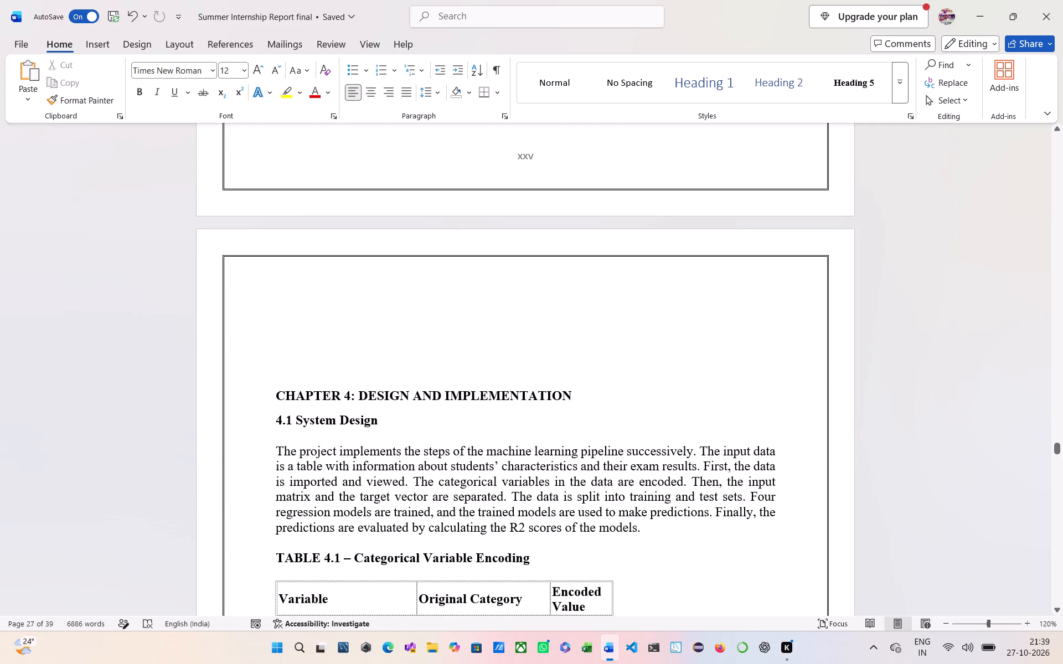
{"action": "key", "text": "BackSpace"}
{"action": "key", "text": "BackSpace"}
{"action": "key", "text": "BackSpace"}
{"action": "key", "text": "BackSpace"}
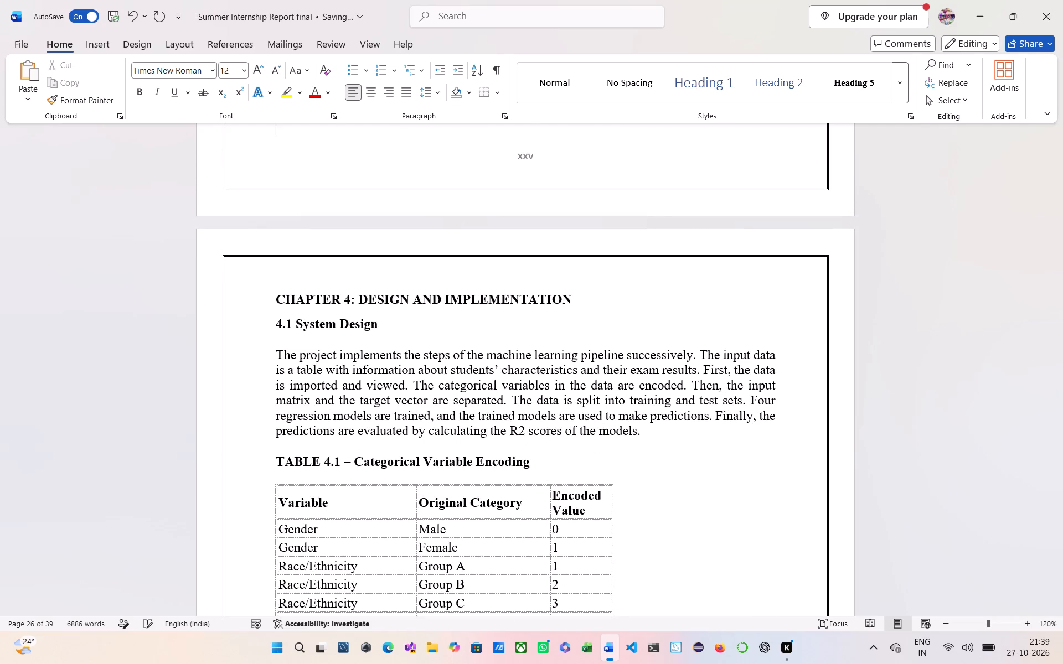
Check Chapters 3 and 2 backwards from the end of Chapter 3 to 2.2 Related Concepts and Work for layout.
{"action": "scroll", "coordinate": [310, 376], "scroll_direction": "up", "scroll_amount": 6}
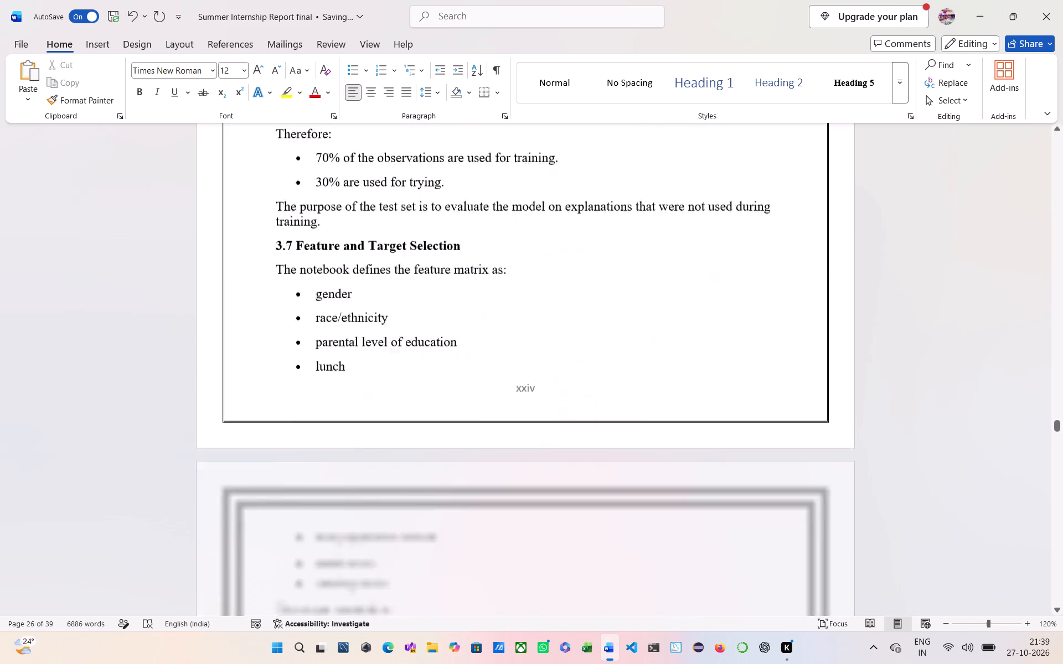
{"action": "scroll", "coordinate": [310, 376], "scroll_direction": "up", "scroll_amount": 11}
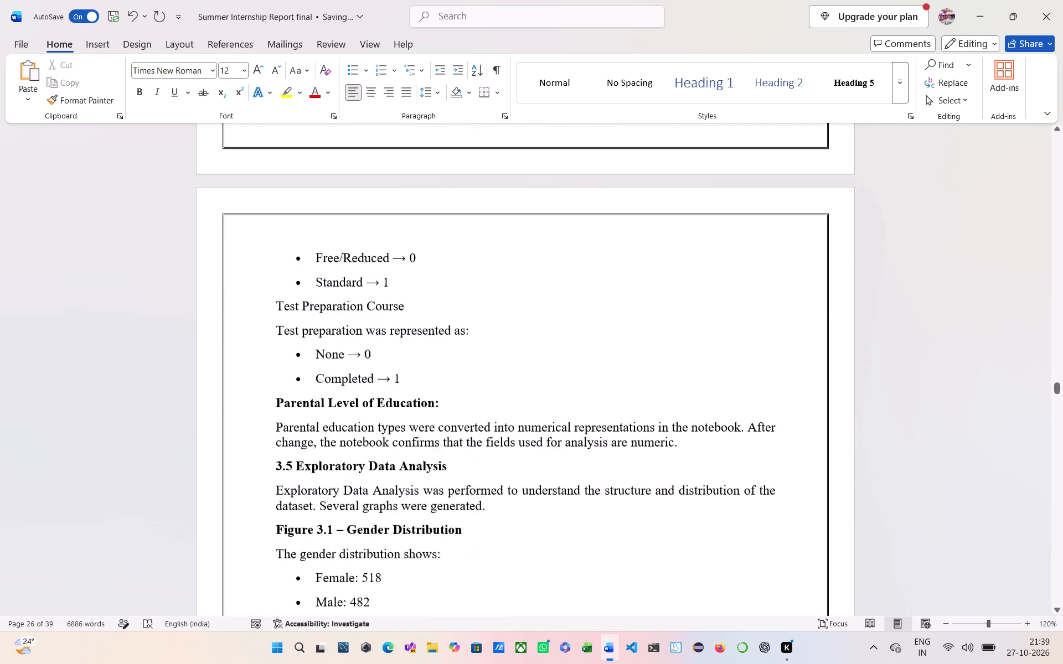
{"action": "scroll", "coordinate": [310, 376], "scroll_direction": "up", "scroll_amount": 5}
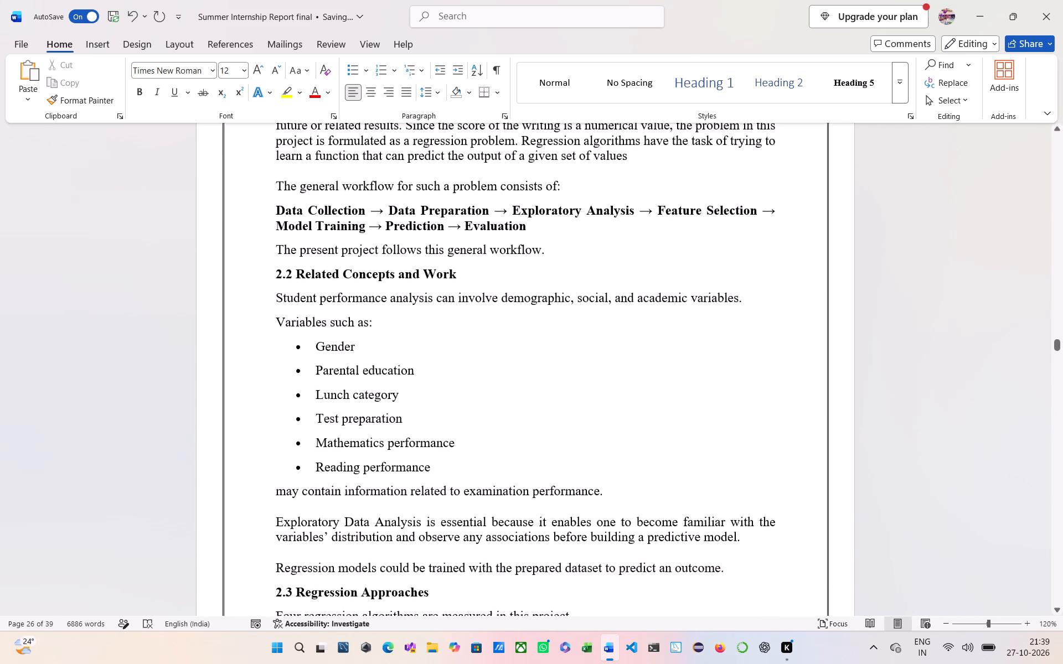
{"action": "scroll", "coordinate": [310, 376], "scroll_direction": "up", "scroll_amount": 2}
Check Chapter 2 from 2.2 Related Concepts and Work to 2.6 Chapter Summary for spacing and heading placement across the page break.
{"action": "scroll", "coordinate": [310, 376], "scroll_direction": "down", "scroll_amount": 4}
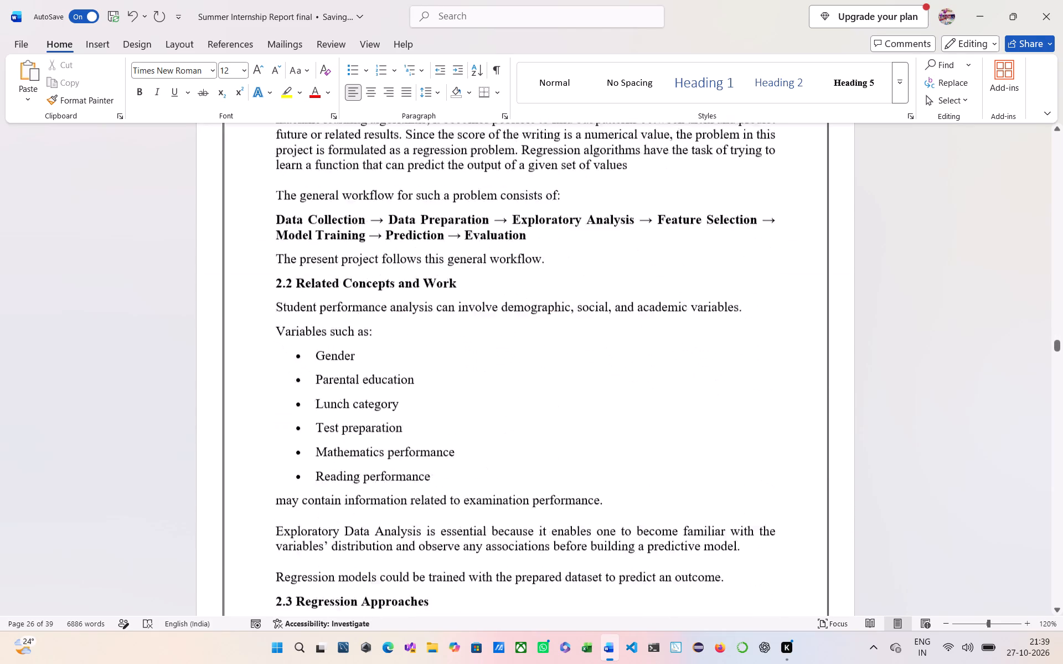
{"action": "scroll", "coordinate": [310, 376], "scroll_direction": "down", "scroll_amount": 7}
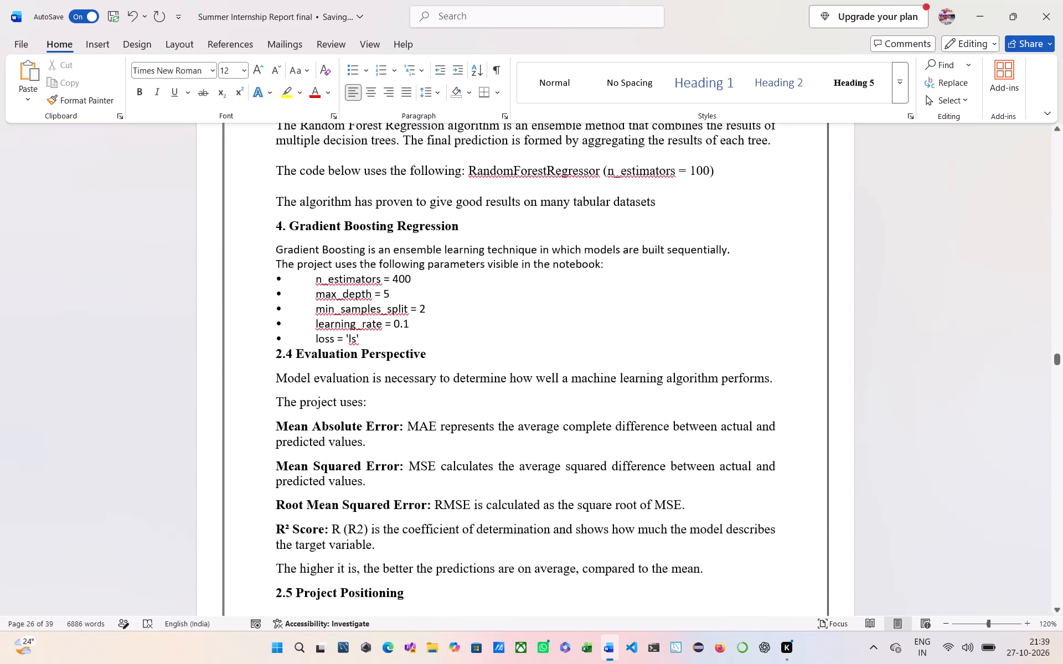
{"action": "scroll", "coordinate": [310, 376], "scroll_direction": "down", "scroll_amount": 6}
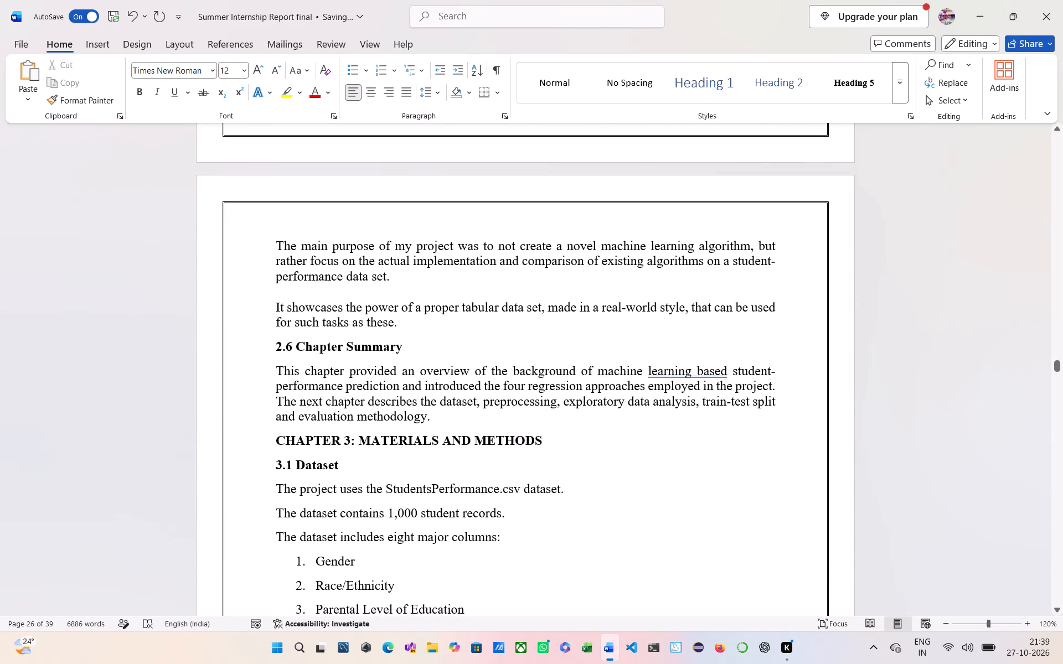
{"action": "scroll", "coordinate": [310, 376], "scroll_direction": "up", "scroll_amount": 3}
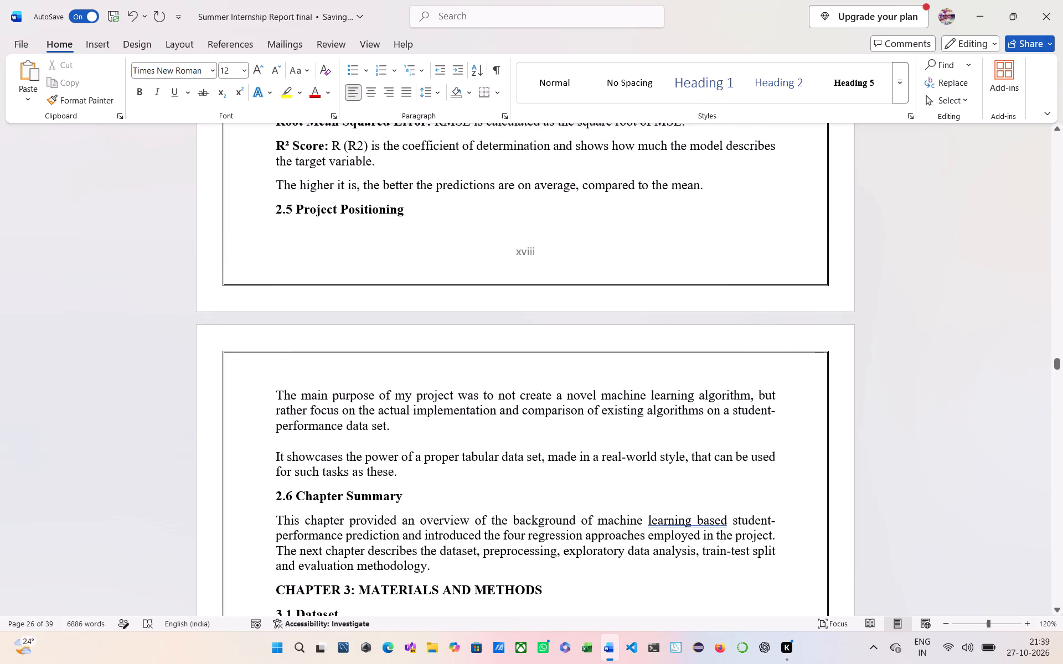
{"action": "scroll", "coordinate": [310, 376], "scroll_direction": "down", "scroll_amount": 1}
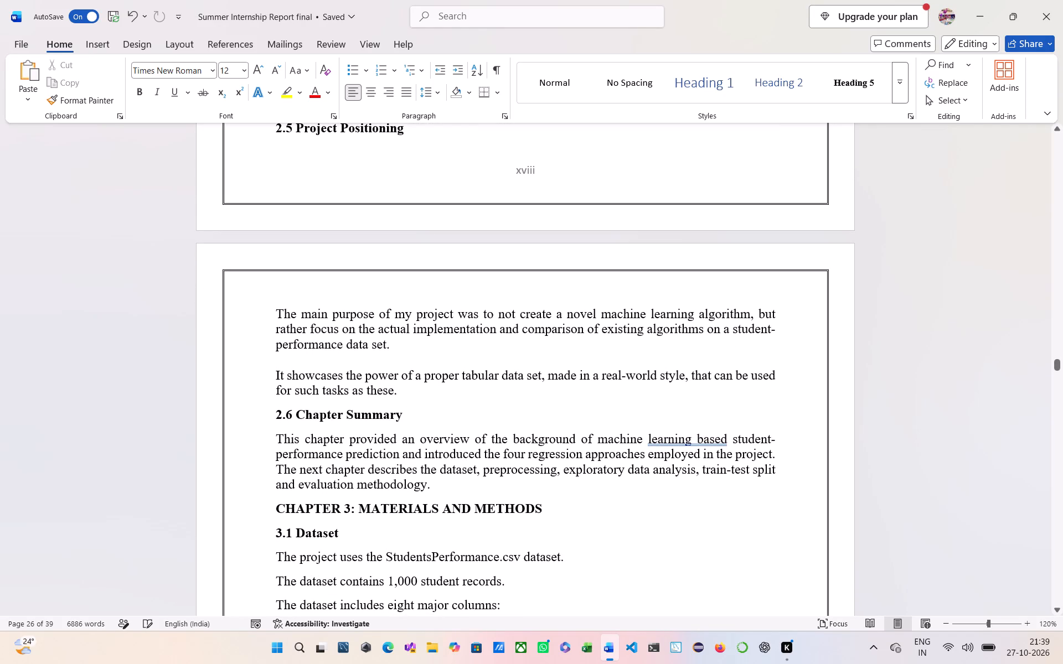
Review Chapter 3 from 3.1 Dataset through the methodological workflow diagram for spacing, page breaks and page numbers.
{"action": "scroll", "coordinate": [310, 376], "scroll_direction": "down", "scroll_amount": 2}
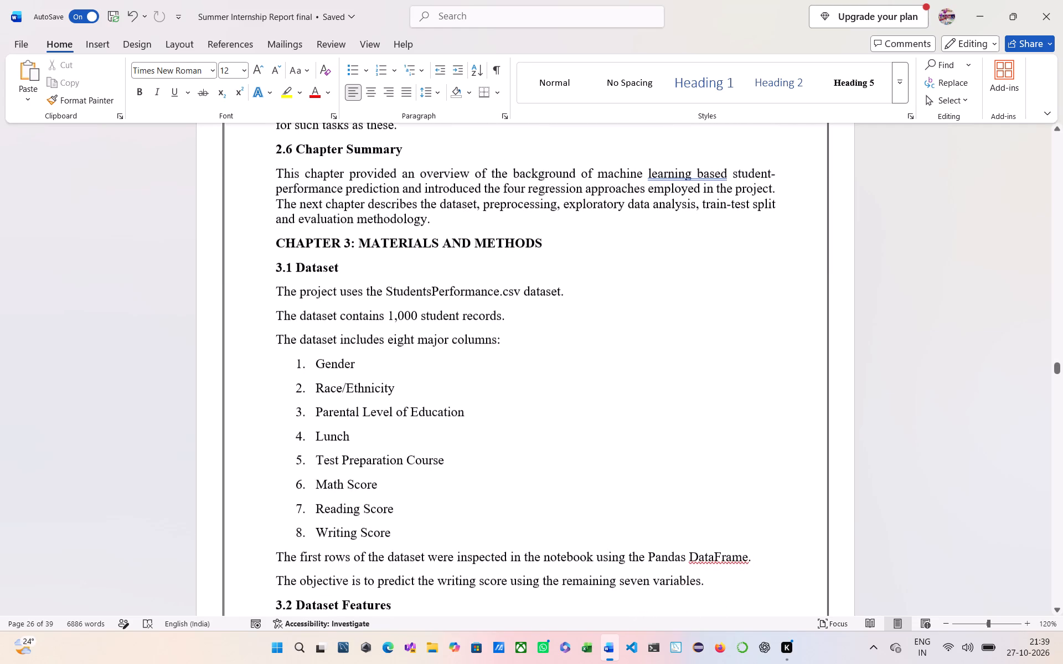
{"action": "scroll", "coordinate": [310, 376], "scroll_direction": "down", "scroll_amount": 7}
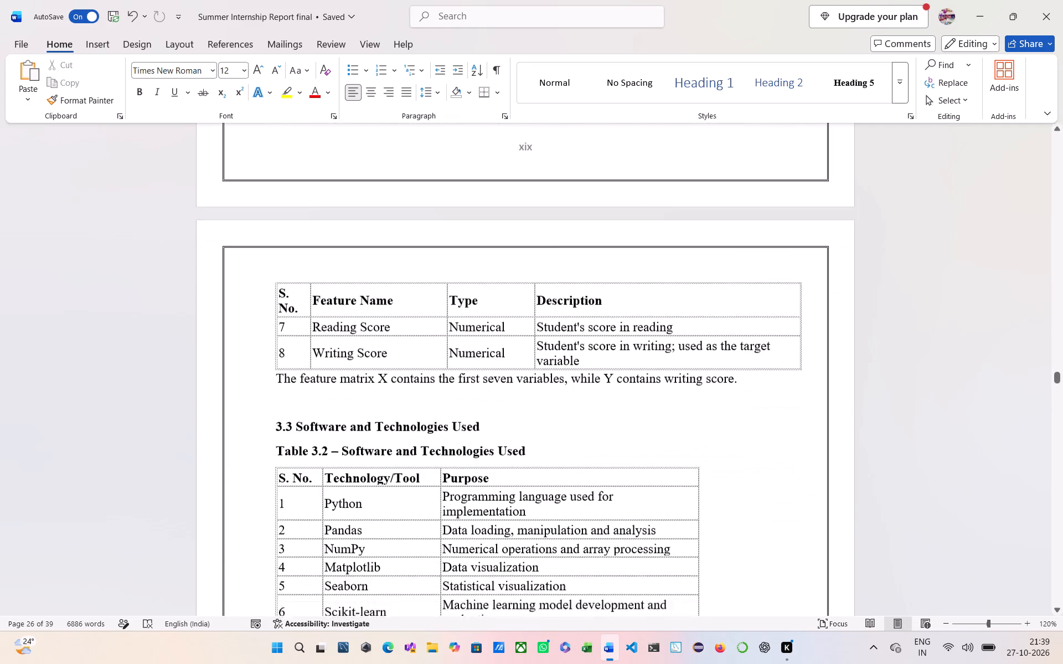
{"action": "scroll", "coordinate": [310, 376], "scroll_direction": "down", "scroll_amount": 8}
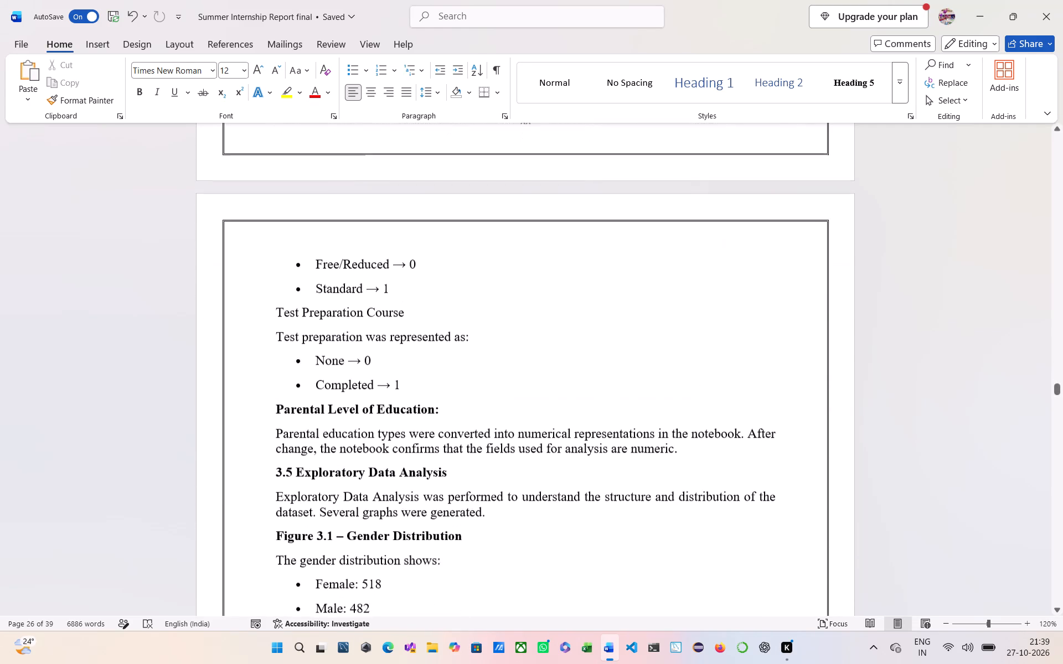
{"action": "scroll", "coordinate": [310, 376], "scroll_direction": "down", "scroll_amount": 7}
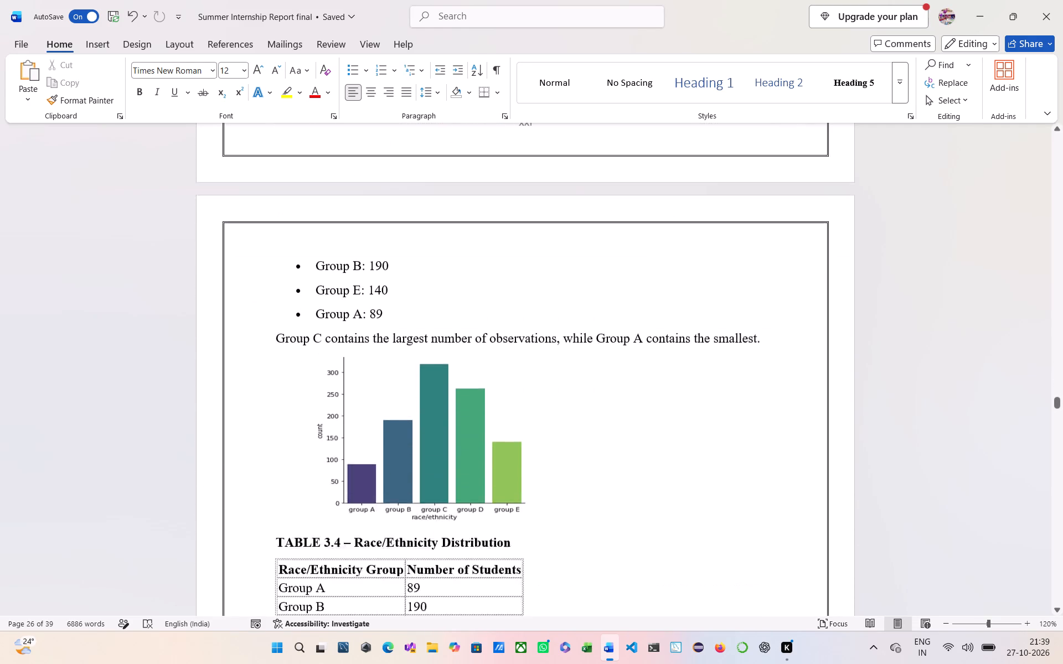
{"action": "scroll", "coordinate": [310, 376], "scroll_direction": "down", "scroll_amount": 4}
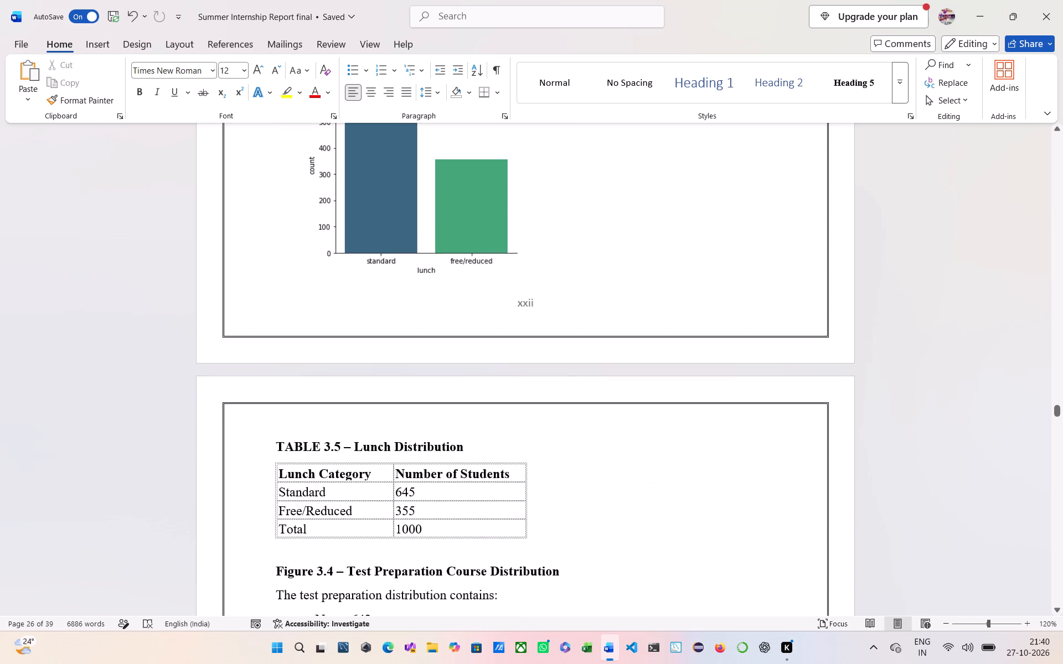
{"action": "scroll", "coordinate": [310, 376], "scroll_direction": "down", "scroll_amount": 6}
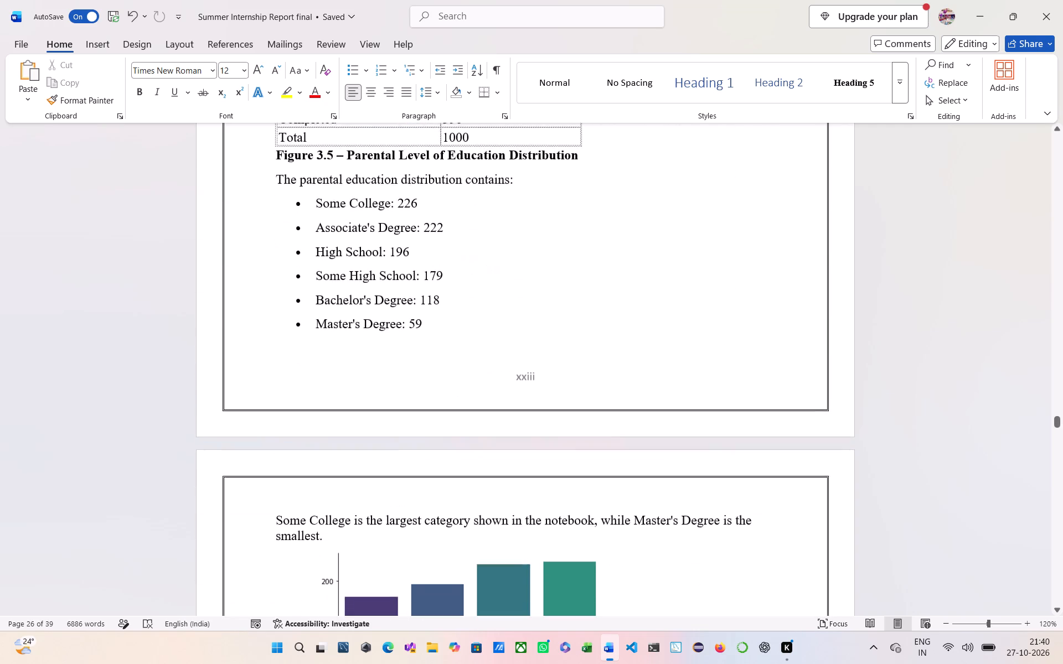
{"action": "scroll", "coordinate": [310, 376], "scroll_direction": "down", "scroll_amount": 6}
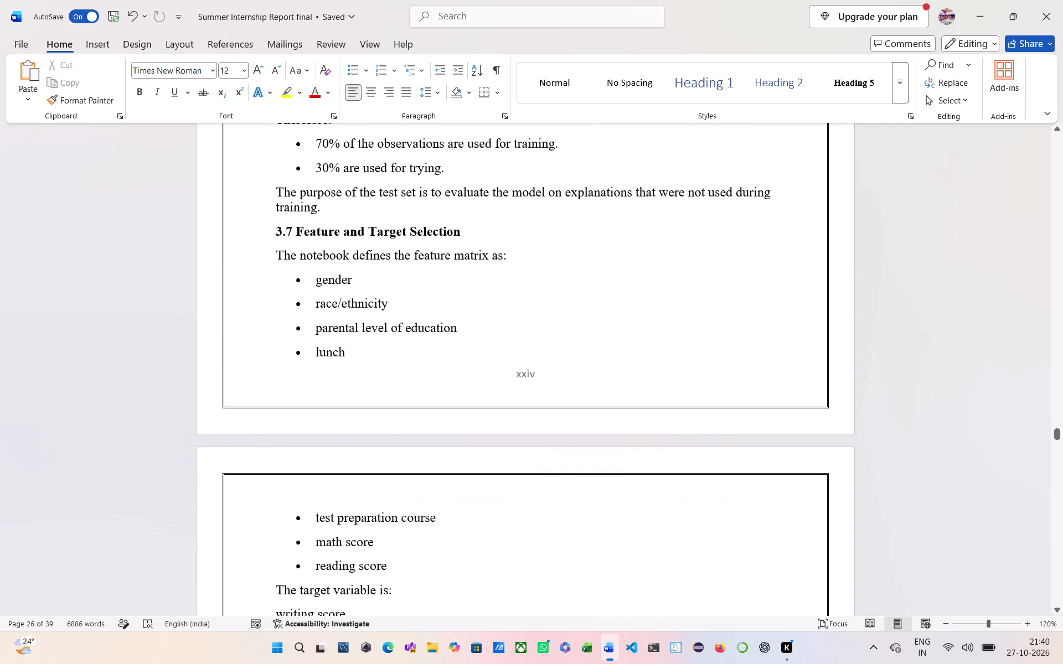
{"action": "scroll", "coordinate": [310, 376], "scroll_direction": "down", "scroll_amount": 5}
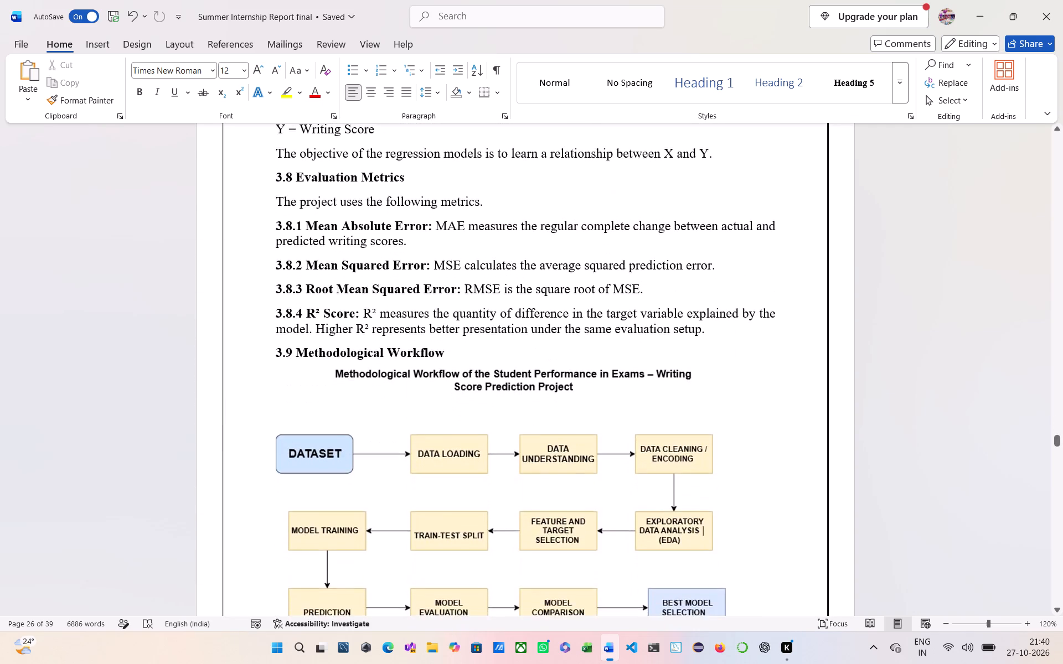
{"action": "scroll", "coordinate": [310, 376], "scroll_direction": "down", "scroll_amount": 3}
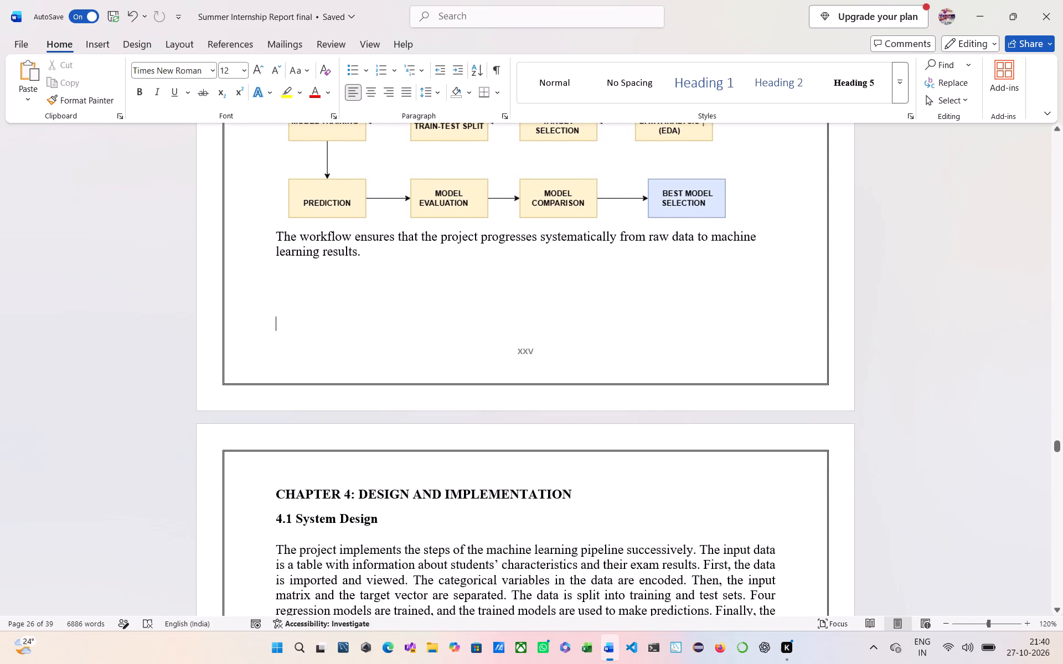
Review Chapter 4 from 4.1 System Design to 4.11 Chapter Summary for spacing, page breaks and page numbers.
{"action": "scroll", "coordinate": [310, 376], "scroll_direction": "down", "scroll_amount": 3}
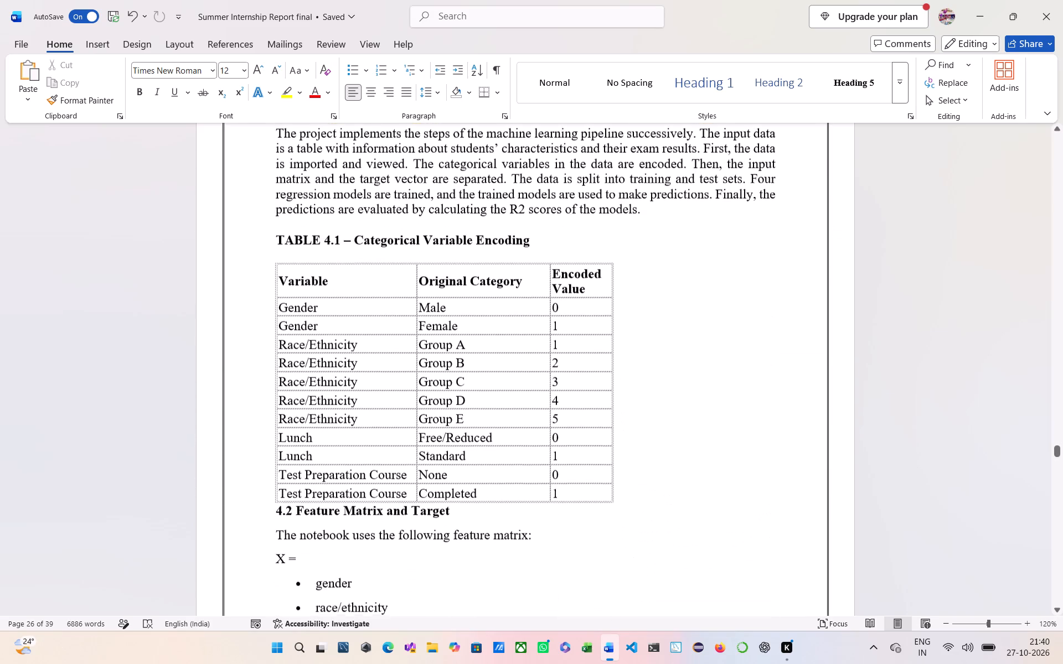
{"action": "scroll", "coordinate": [310, 376], "scroll_direction": "down", "scroll_amount": 7}
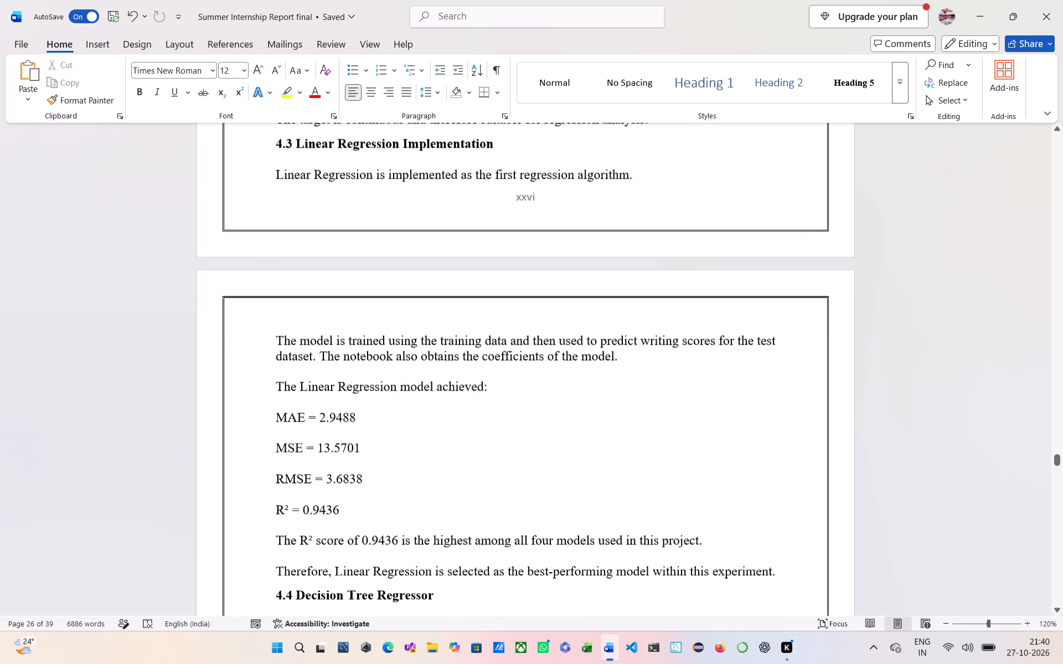
{"action": "scroll", "coordinate": [310, 376], "scroll_direction": "down", "scroll_amount": 6}
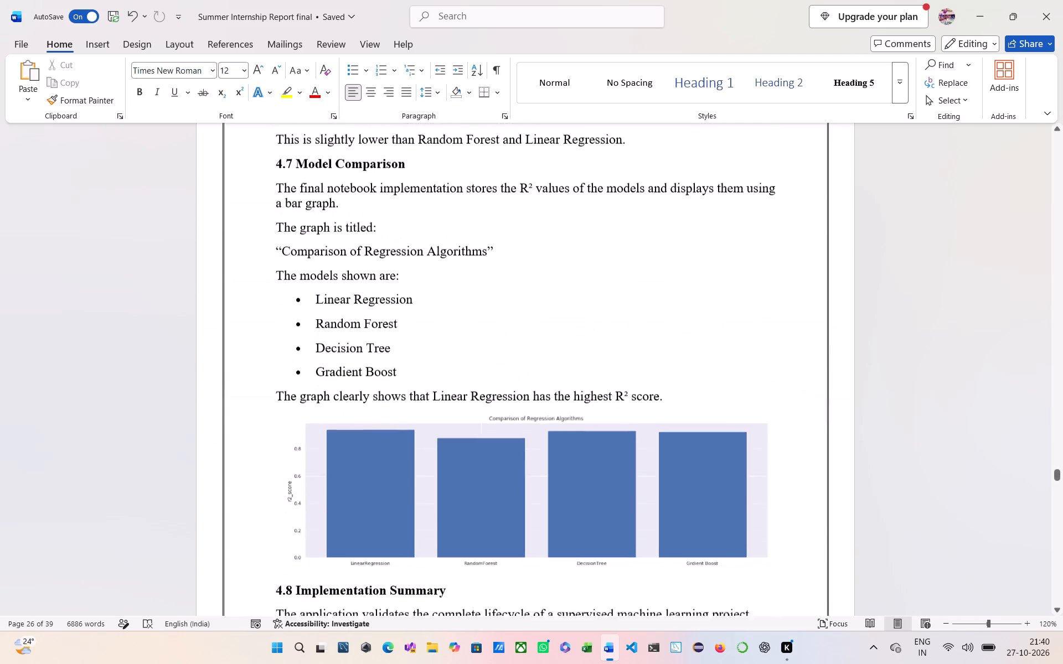
{"action": "scroll", "coordinate": [310, 376], "scroll_direction": "down", "scroll_amount": 6}
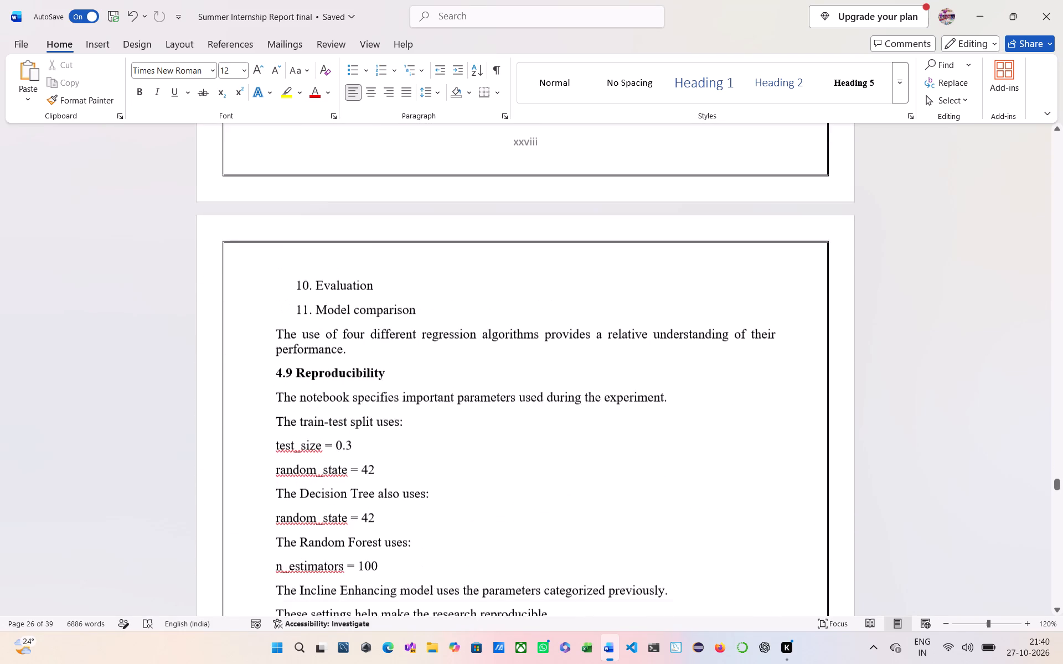
{"action": "scroll", "coordinate": [310, 376], "scroll_direction": "down", "scroll_amount": 5}
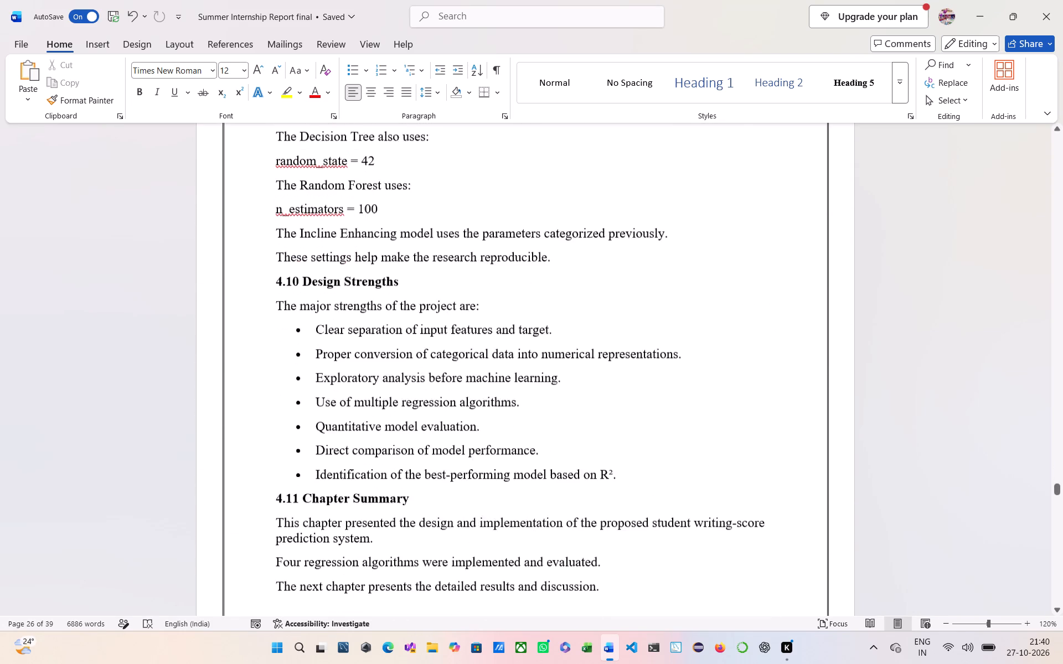
{"action": "scroll", "coordinate": [310, 376], "scroll_direction": "down", "scroll_amount": 5}
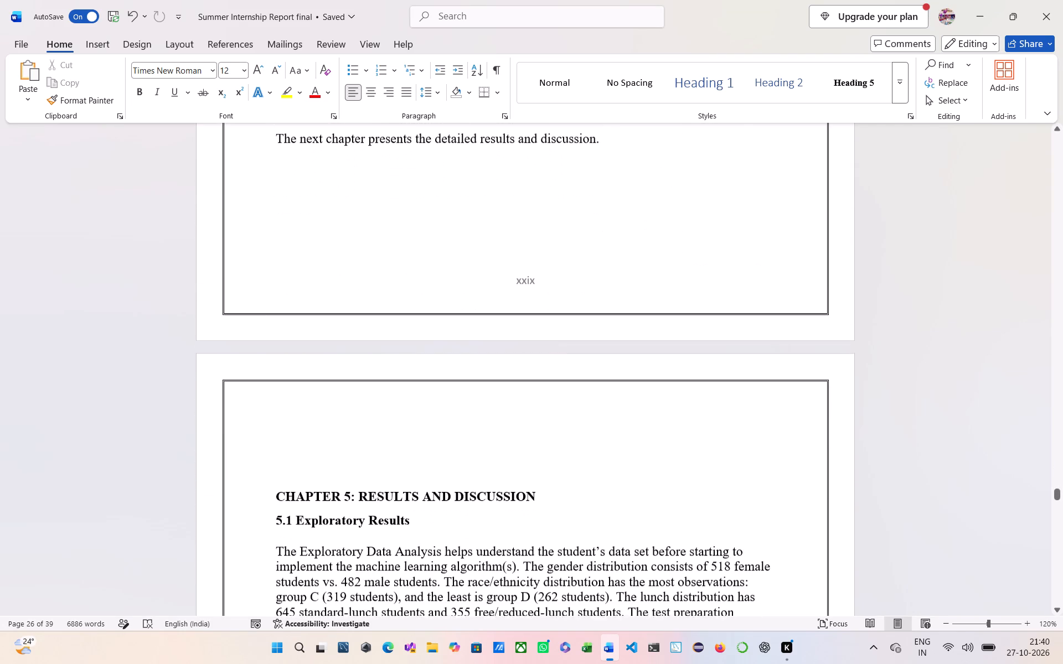
Delete the blank lines above the "CHAPTER 5: RESULTS AND DISCUSSION" heading so that it starts at the top of its page.
{"action": "scroll", "coordinate": [310, 376], "scroll_direction": "down", "scroll_amount": 1}
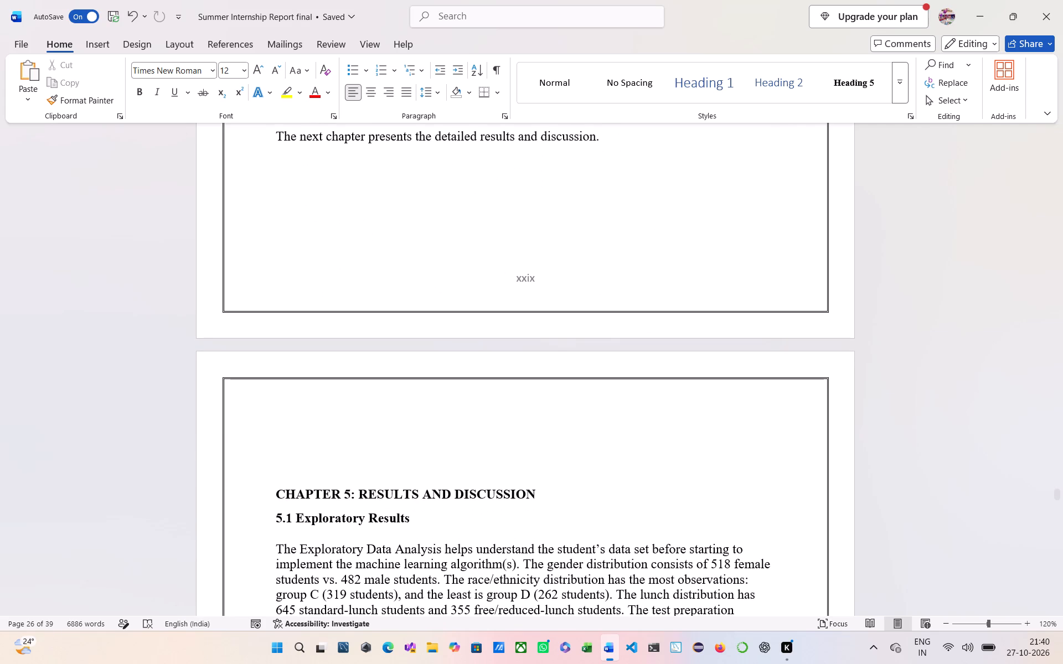
{"action": "left_click", "coordinate": [307, 461]}
{"action": "key", "text": "BackSpace"}
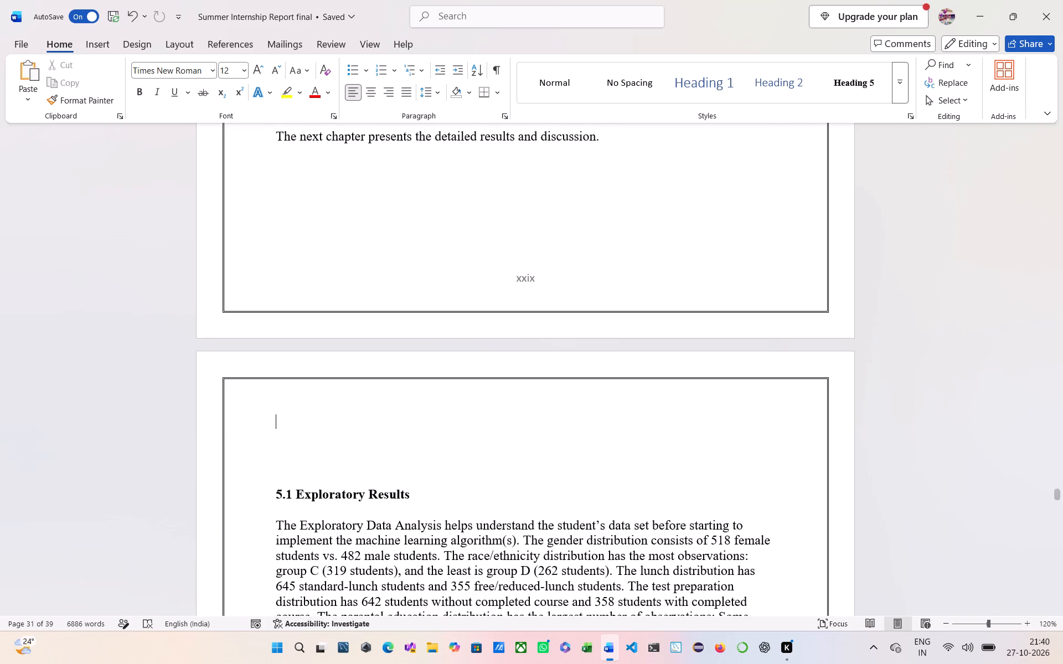
{"action": "key", "text": "BackSpace"}
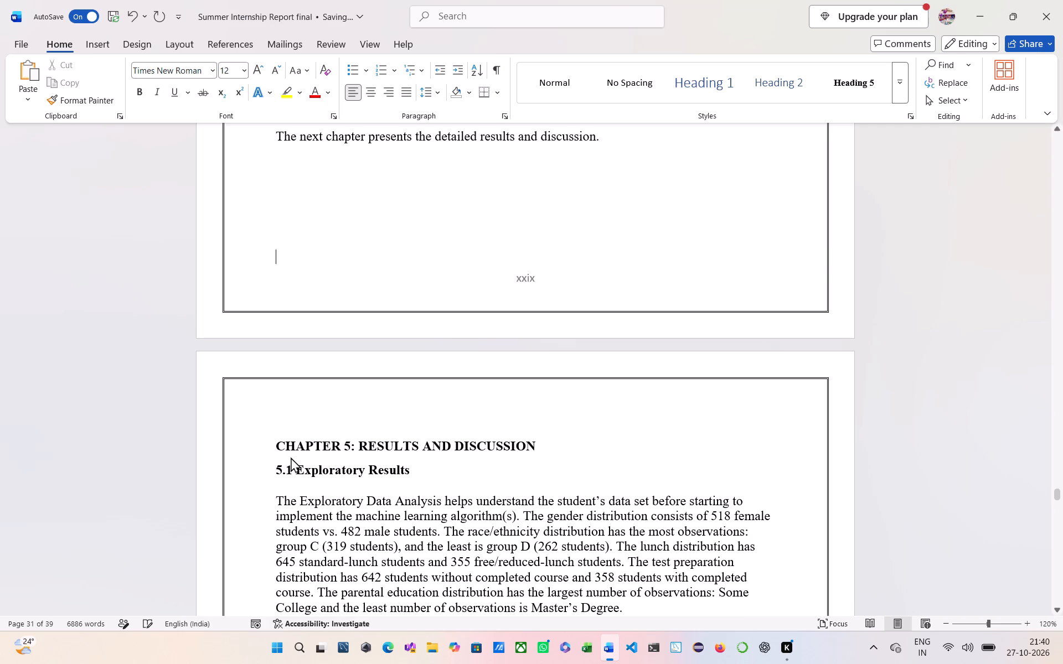
{"action": "left_click", "coordinate": [287, 430]}
{"action": "key", "text": "BackSpace"}
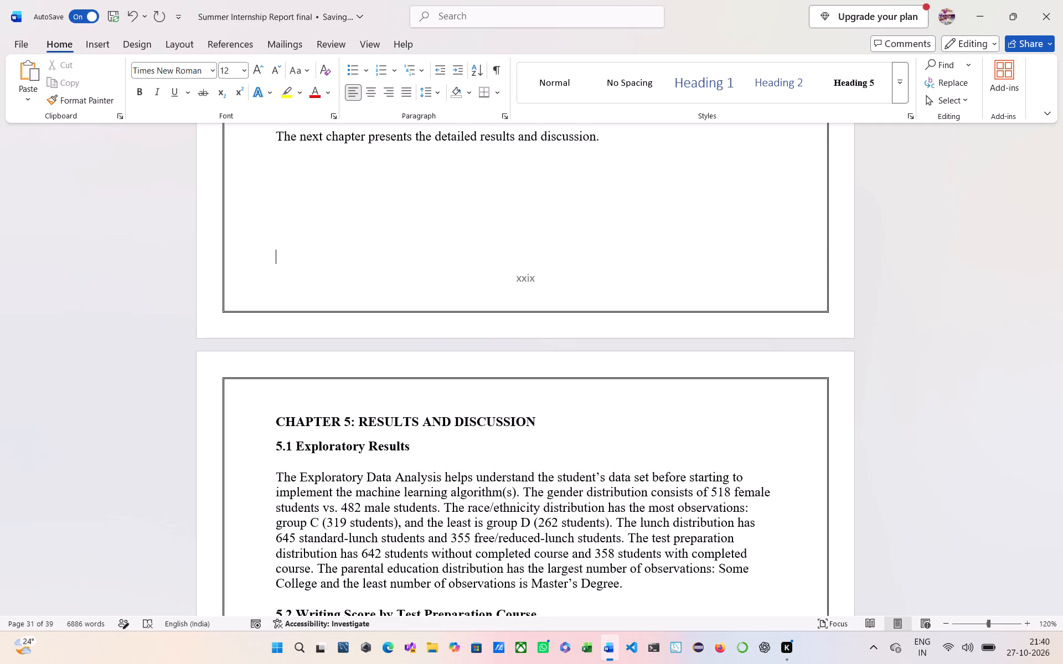
Delete the blank lines above the "Figure 5.2 – Math Score vs Reading Score by Gender" caption so that it starts at the top of its page.
{"action": "scroll", "coordinate": [395, 559], "scroll_direction": "down", "scroll_amount": 5}
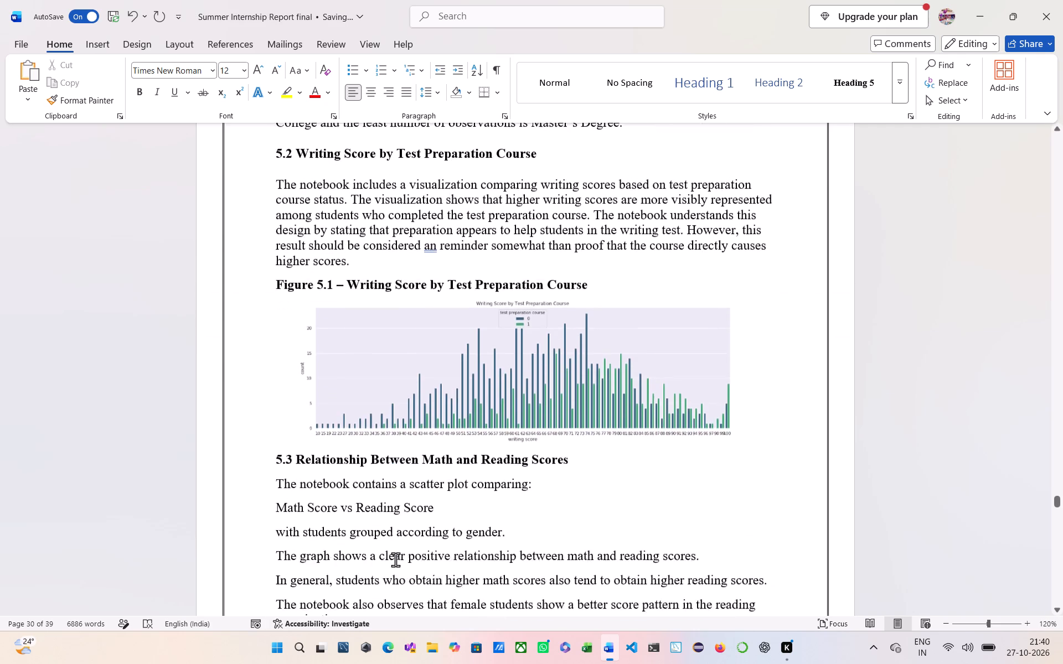
{"action": "scroll", "coordinate": [395, 559], "scroll_direction": "down", "scroll_amount": 1}
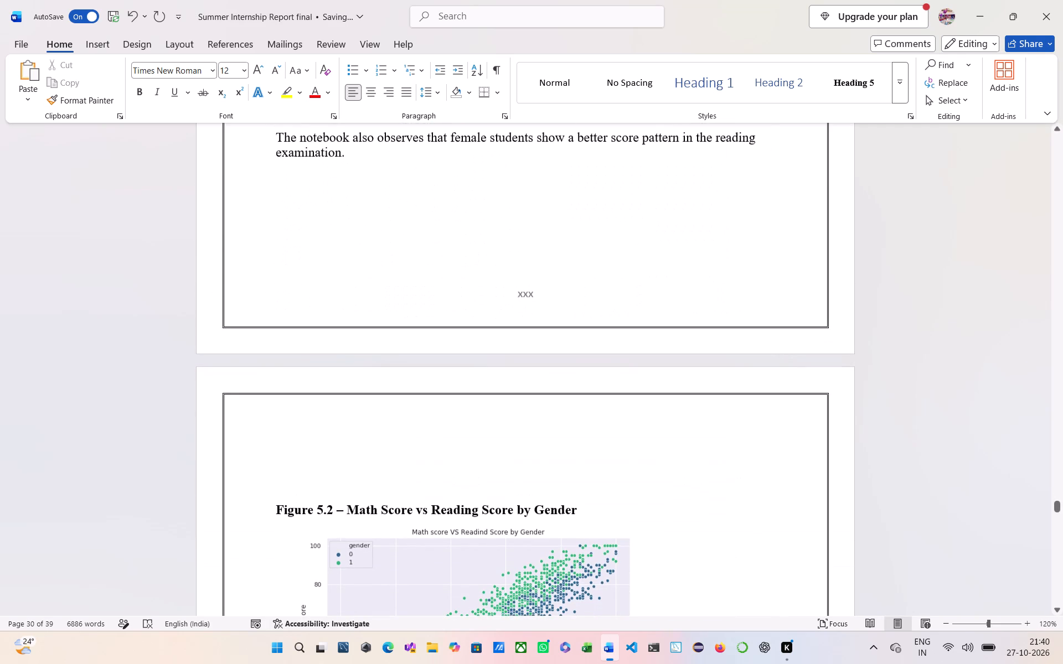
{"action": "left_click", "coordinate": [309, 480]}
{"action": "key", "text": "BackSpace"}
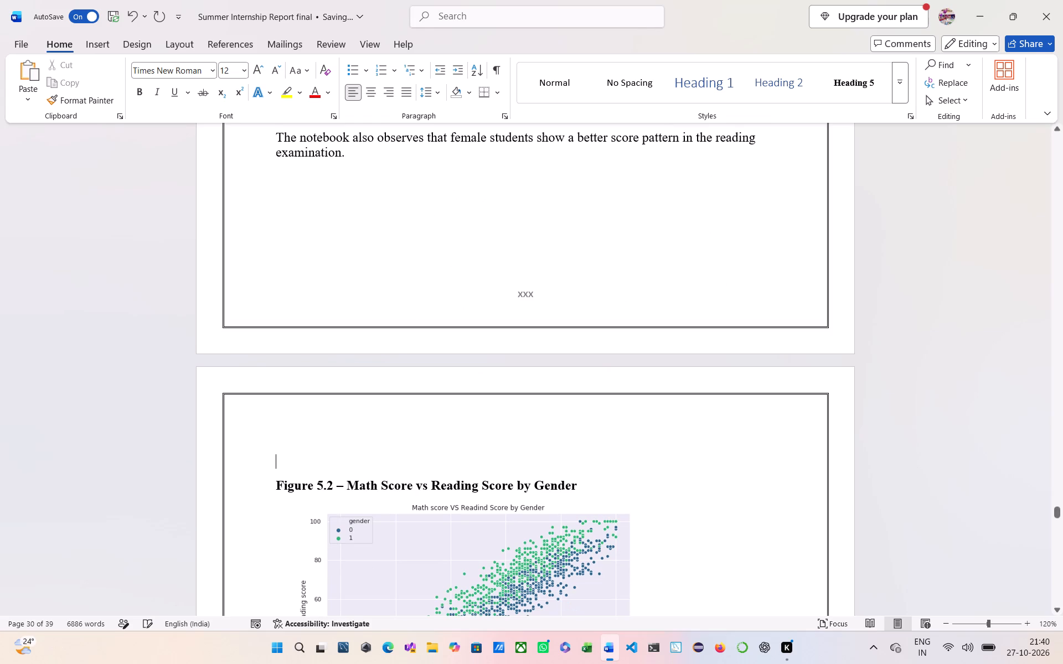
{"action": "key", "text": "BackSpace"}
{"action": "key", "text": "BackSpace"}
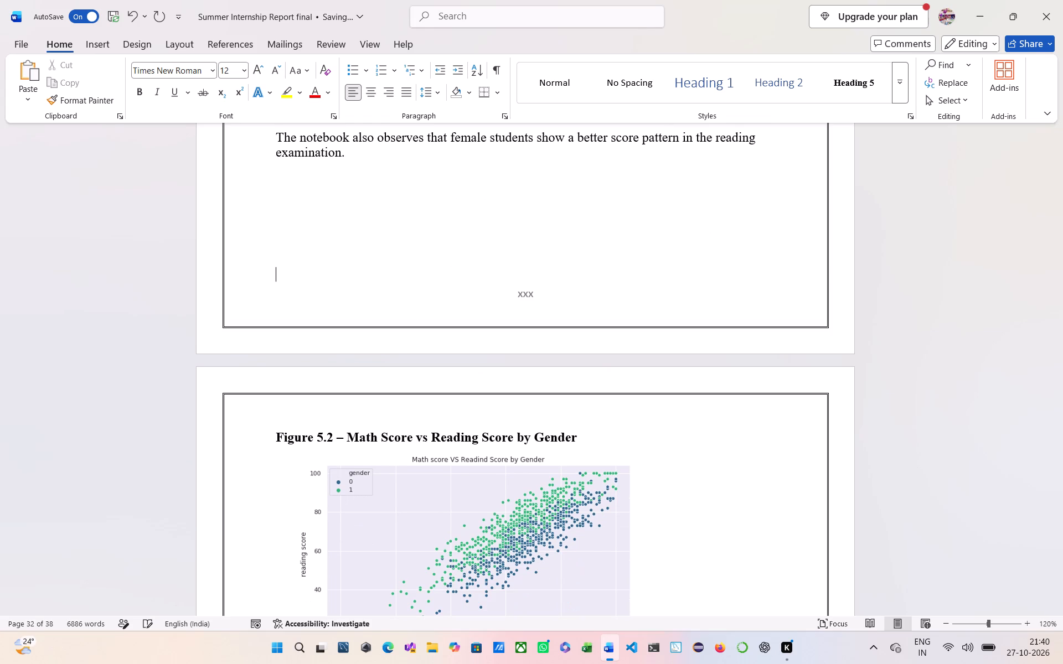
Delete the stray "S" and the blank lines between the 5.5 Writing Score by Lunch Category paragraph and the Figure 5.4 caption.
{"action": "scroll", "coordinate": [309, 480], "scroll_direction": "down", "scroll_amount": 5}
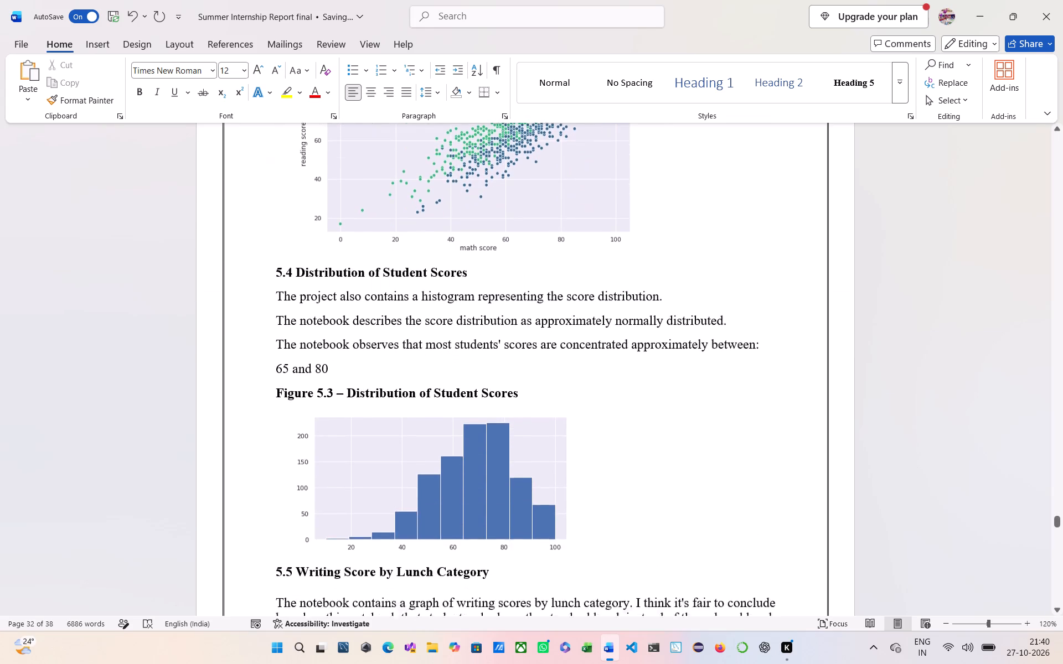
{"action": "scroll", "coordinate": [309, 480], "scroll_direction": "down", "scroll_amount": 2}
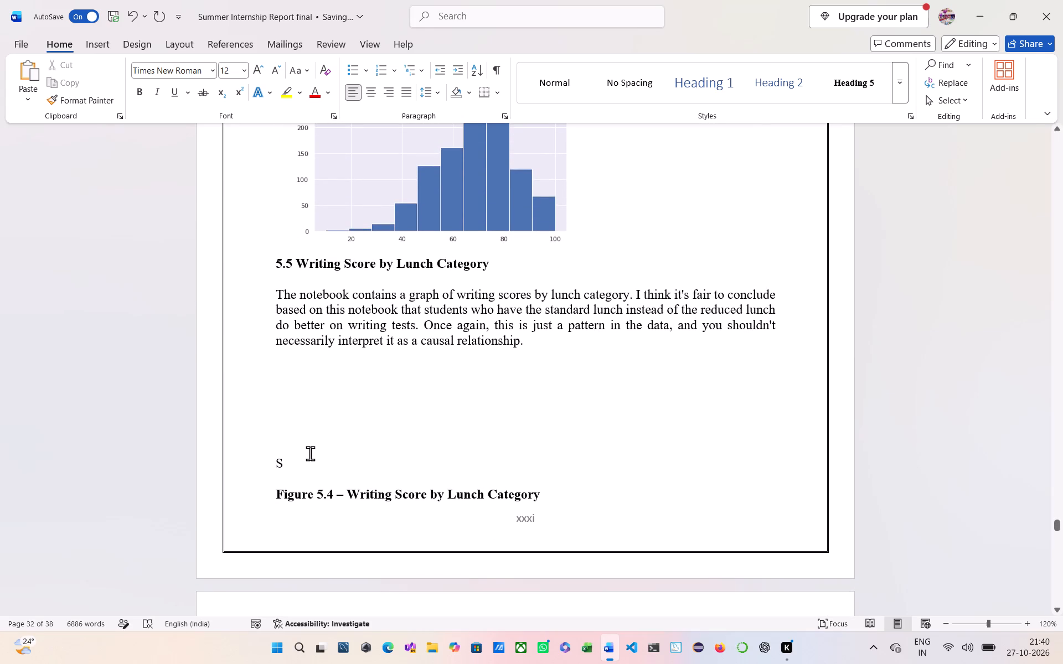
{"action": "left_click", "coordinate": [298, 455]}
{"action": "key", "text": "BackSpace"}
{"action": "key", "text": "BackSpace"}
{"action": "key", "text": "BackSpace"}
{"action": "key", "text": "BackSpace"}
{"action": "key", "text": "BackSpace"}
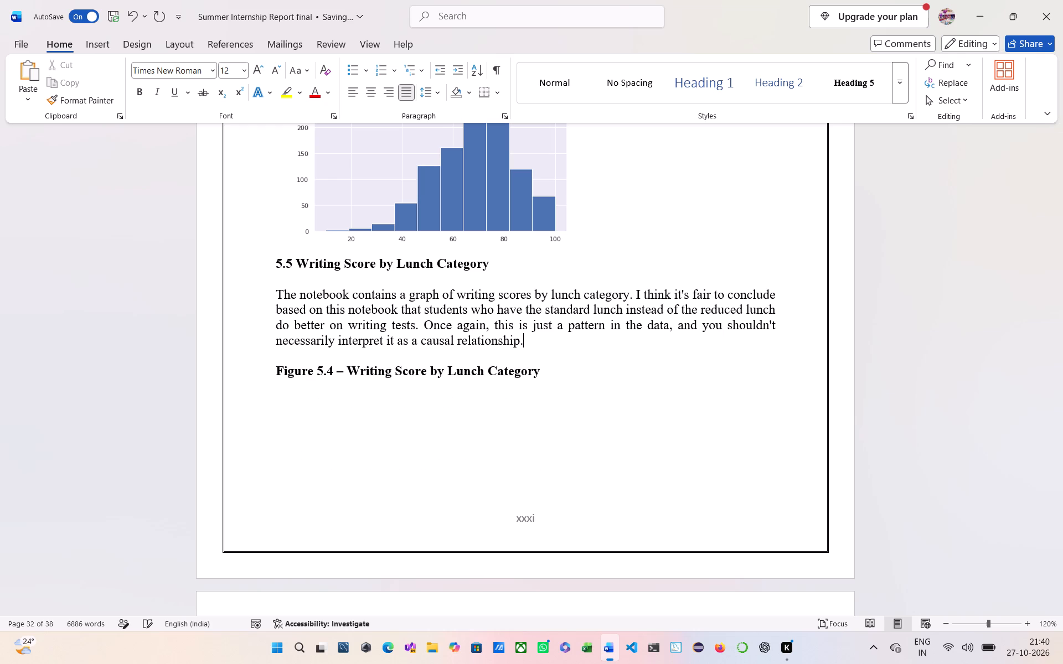
Review the Chapter 5 pages from Figure 5.1 to Table 5.2 for spacing, page breaks and figure placement.
{"action": "scroll", "coordinate": [298, 455], "scroll_direction": "down", "scroll_amount": 4}
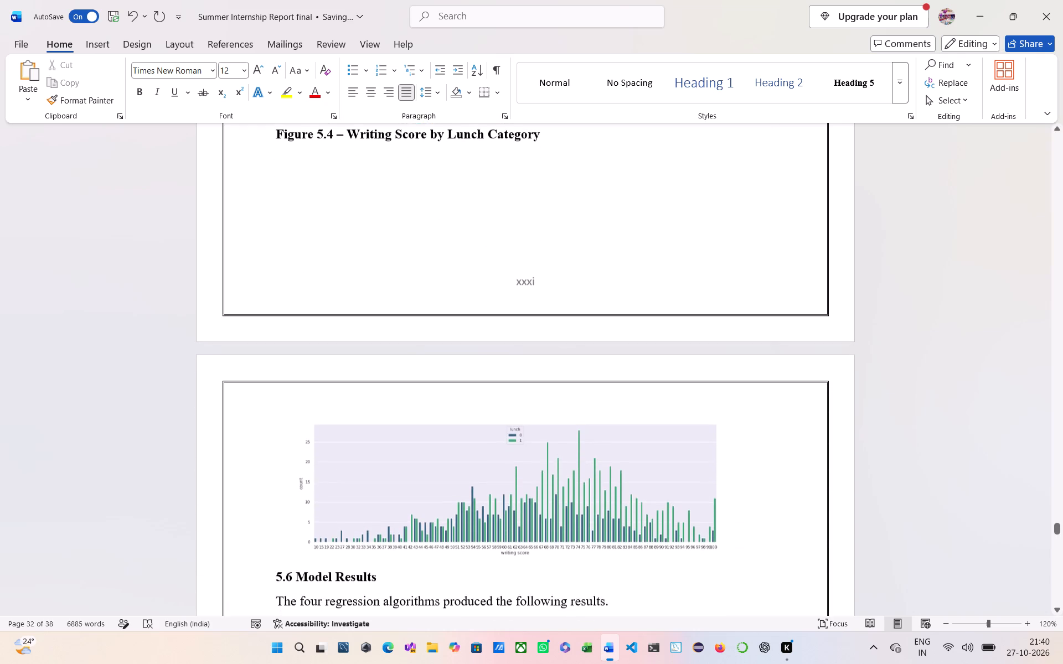
{"action": "scroll", "coordinate": [298, 455], "scroll_direction": "down", "scroll_amount": 1}
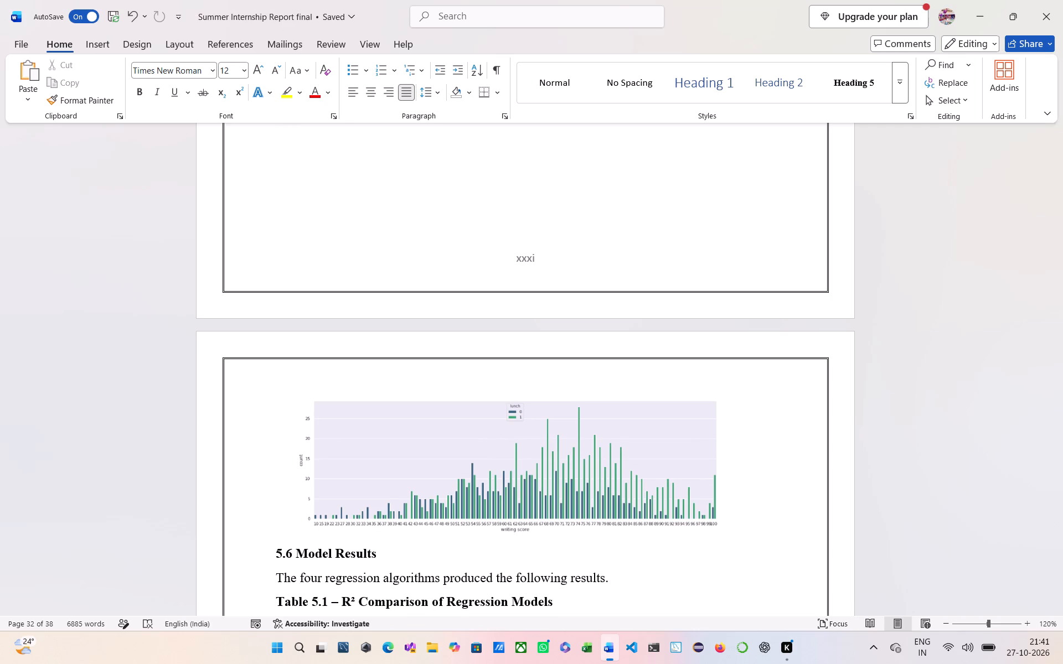
{"action": "scroll", "coordinate": [298, 455], "scroll_direction": "up", "scroll_amount": 2}
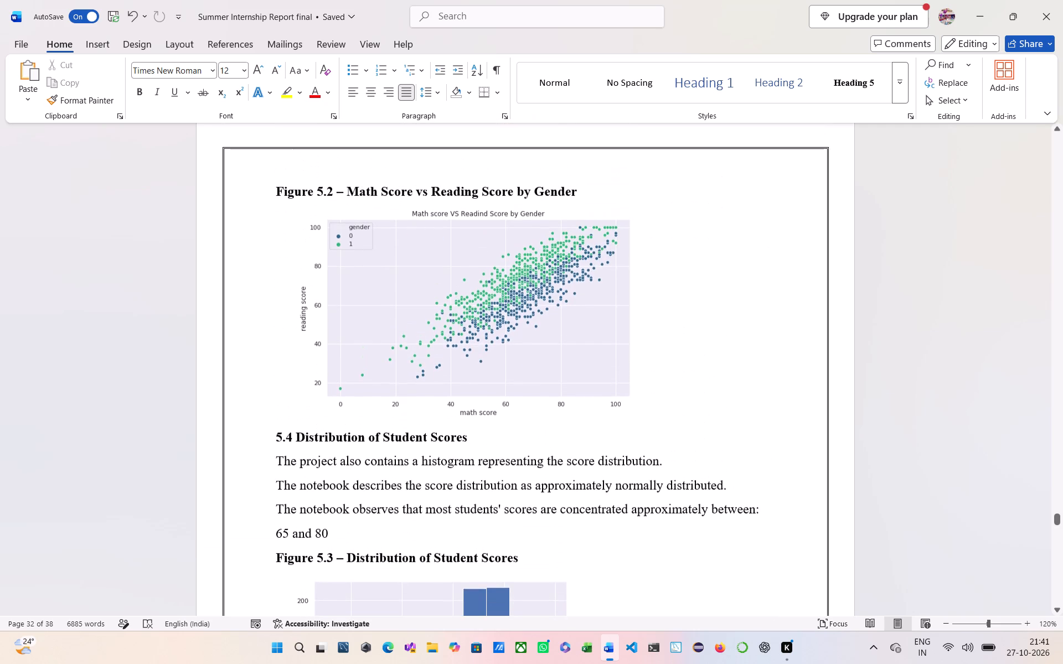
{"action": "scroll", "coordinate": [298, 455], "scroll_direction": "up", "scroll_amount": 2}
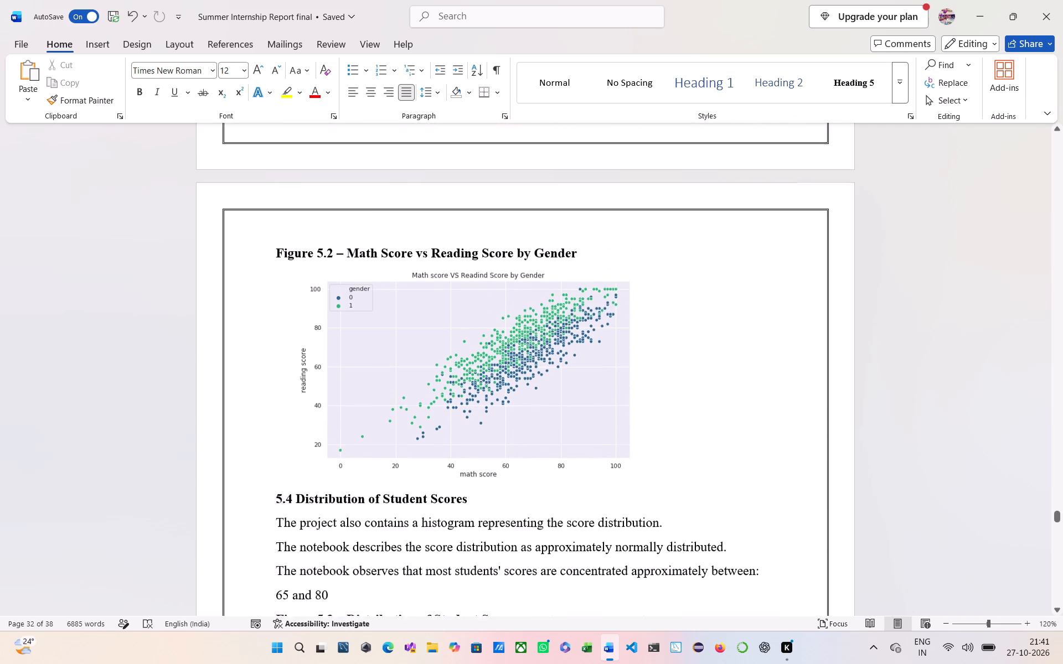
{"action": "scroll", "coordinate": [298, 455], "scroll_direction": "up", "scroll_amount": 3}
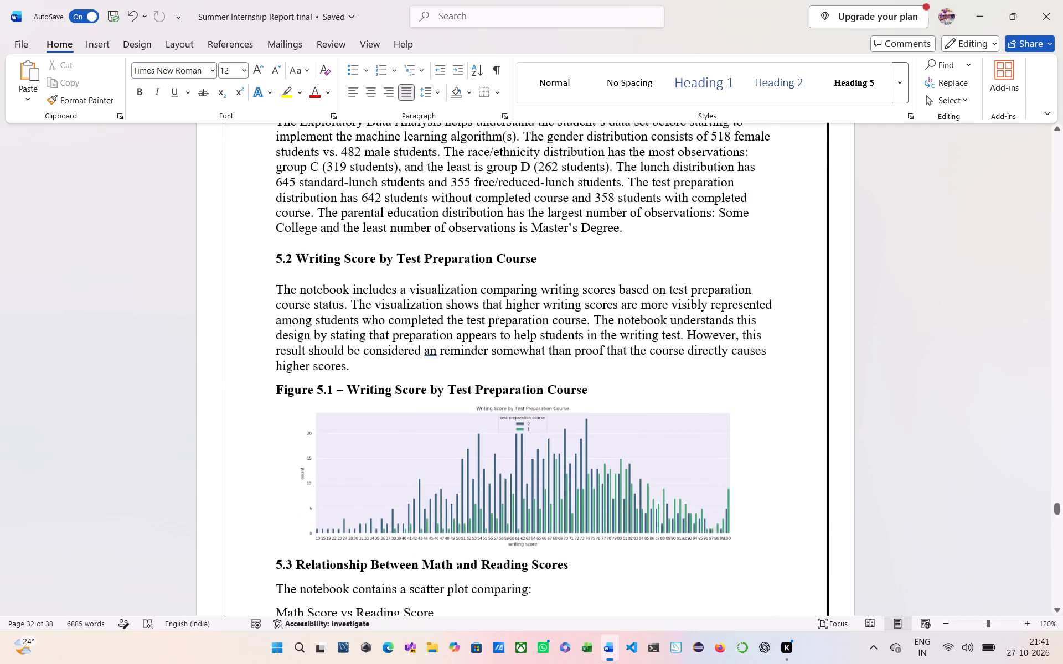
{"action": "scroll", "coordinate": [298, 455], "scroll_direction": "up", "scroll_amount": 1}
{"action": "scroll", "coordinate": [298, 455], "scroll_direction": "down", "scroll_amount": 3}
{"action": "scroll", "coordinate": [298, 455], "scroll_direction": "up", "scroll_amount": 1}
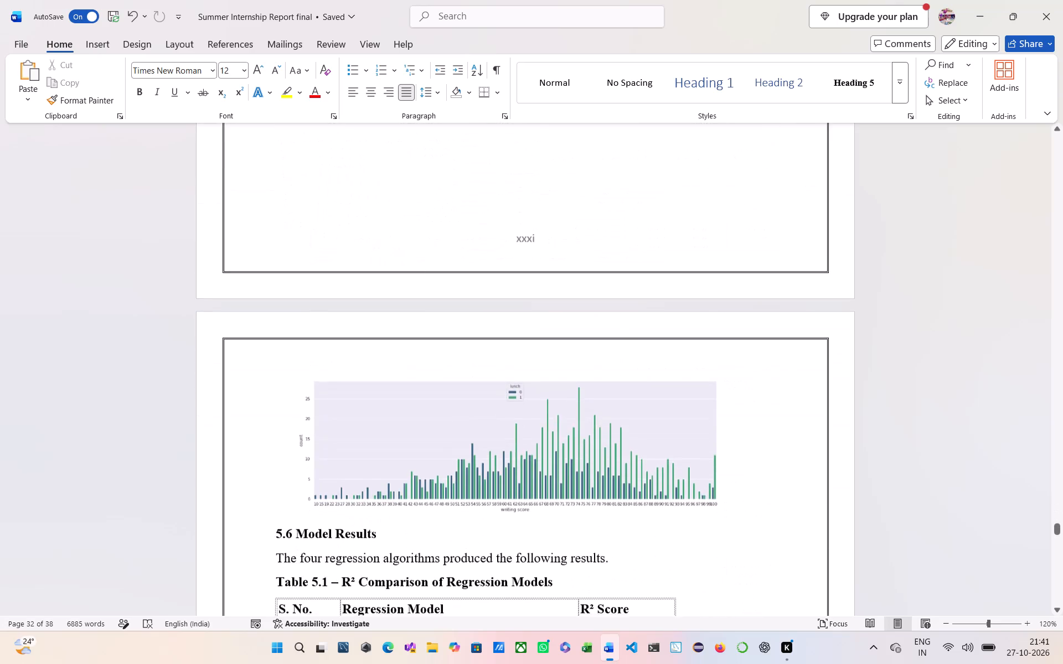
{"action": "scroll", "coordinate": [298, 455], "scroll_direction": "up", "scroll_amount": 1}
{"action": "scroll", "coordinate": [298, 455], "scroll_direction": "down", "scroll_amount": 4}
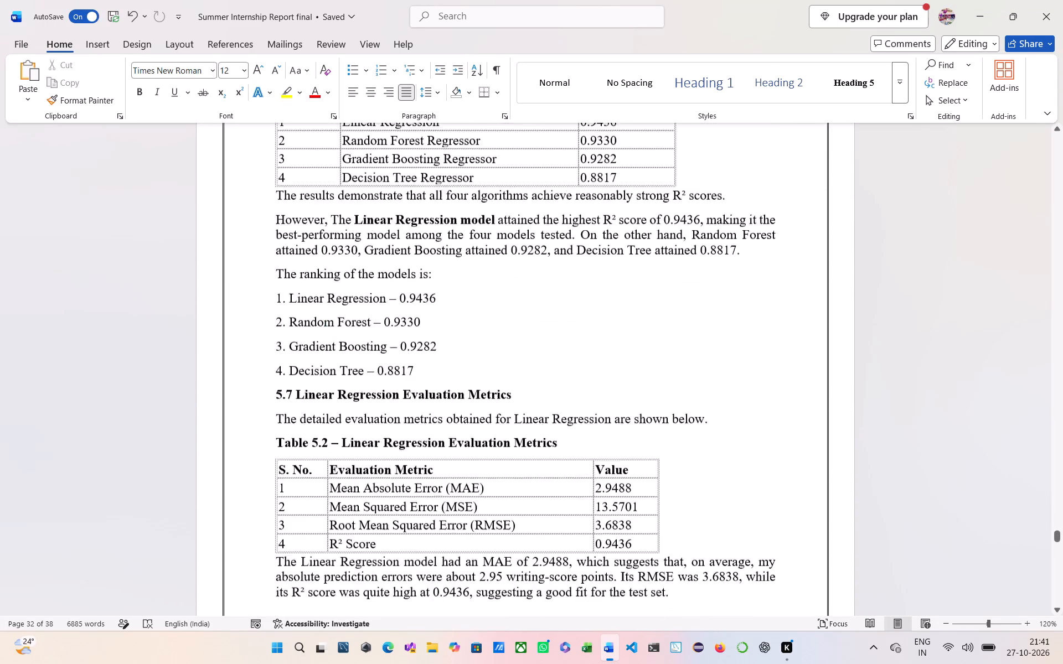
Delete the blank line above the "5.8 Discussion of Model Comparison" heading so that it starts at the top of its page.
{"action": "scroll", "coordinate": [298, 455], "scroll_direction": "down", "scroll_amount": 5}
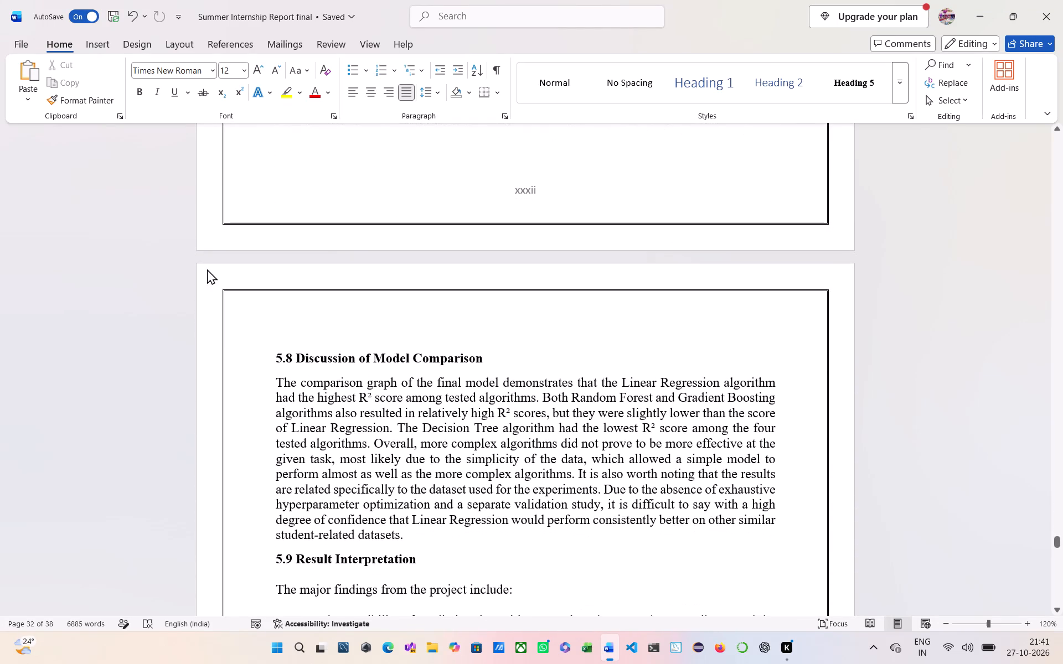
{"action": "left_click", "coordinate": [292, 333]}
{"action": "key", "text": "BackSpace"}
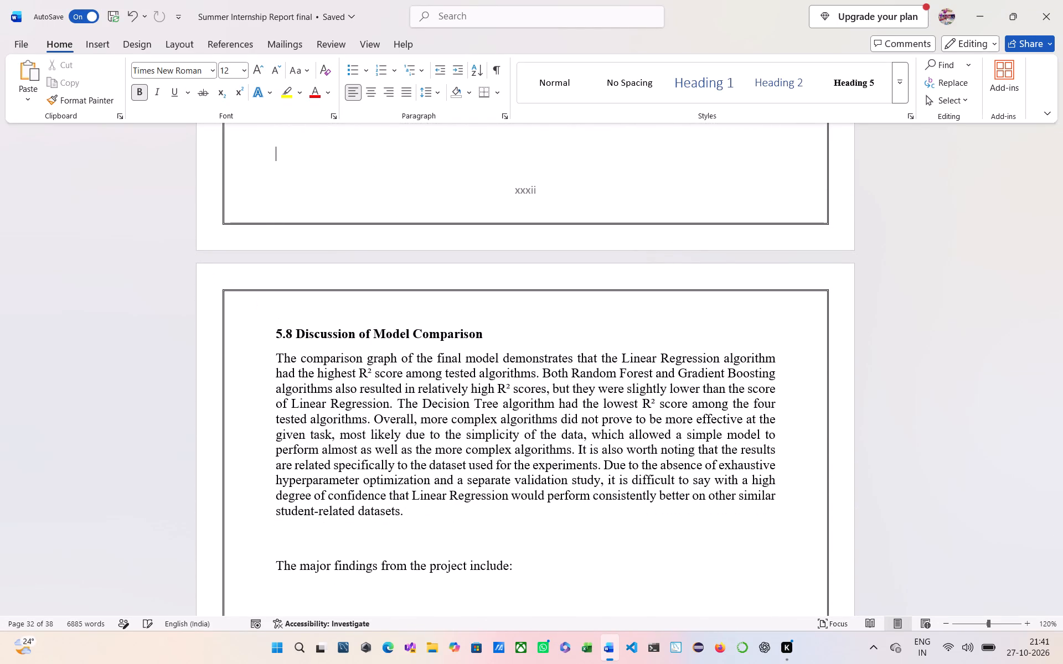
Review the pages from 5.9 Result Interpretation through Chapter 6 for spacing, page breaks and page numbers.
{"action": "scroll", "coordinate": [292, 333], "scroll_direction": "down", "scroll_amount": 5}
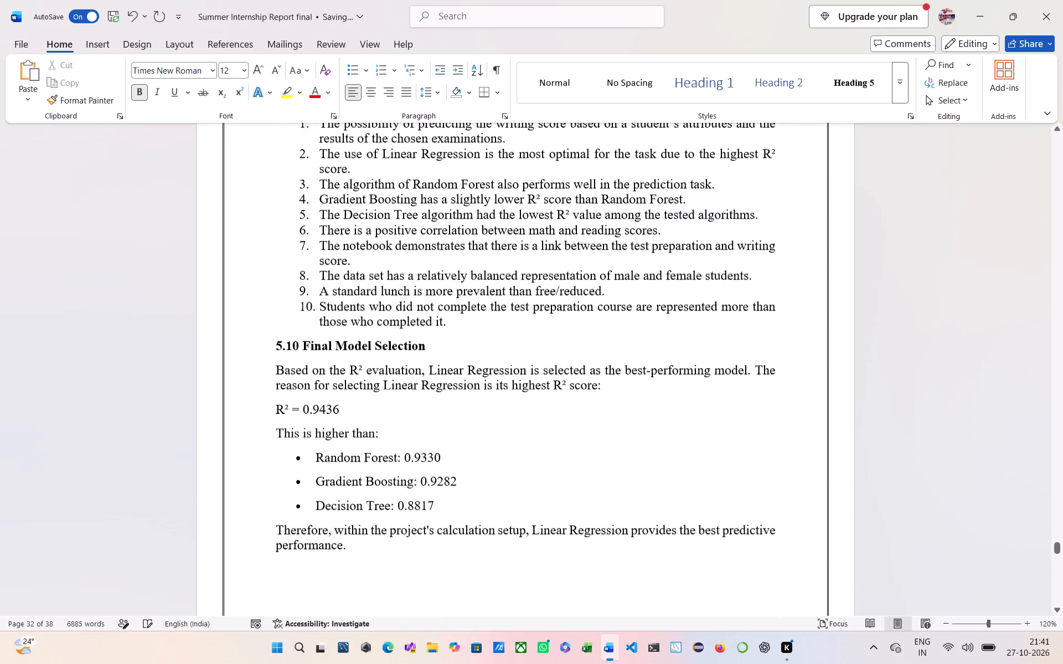
{"action": "scroll", "coordinate": [292, 333], "scroll_direction": "down", "scroll_amount": 5}
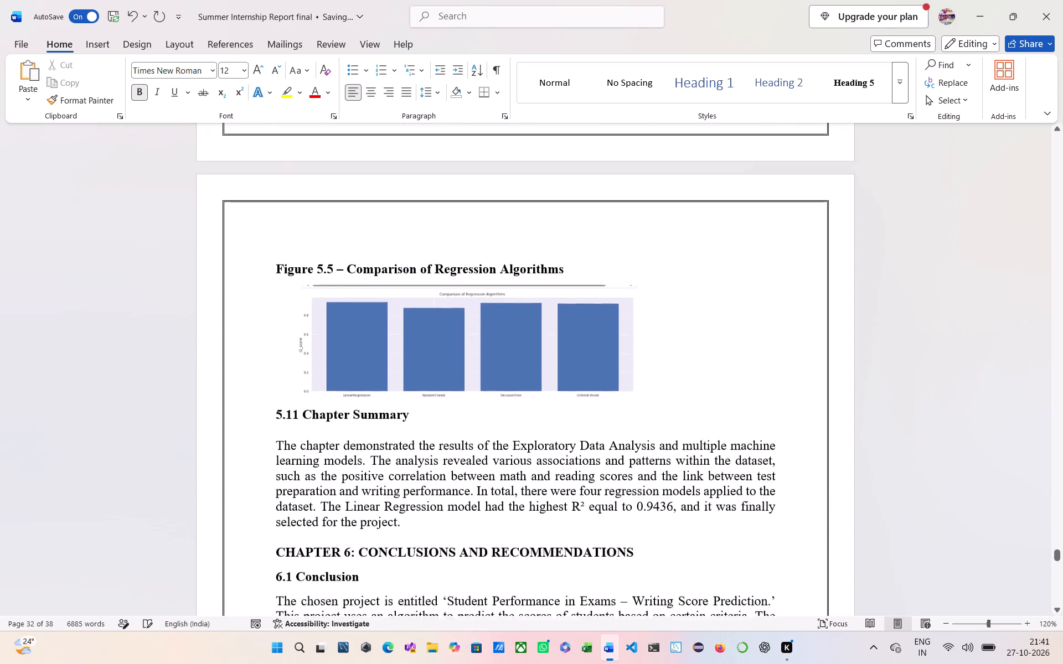
{"action": "scroll", "coordinate": [292, 333], "scroll_direction": "down", "scroll_amount": 2}
{"action": "scroll", "coordinate": [389, 561], "scroll_direction": "down", "scroll_amount": 3}
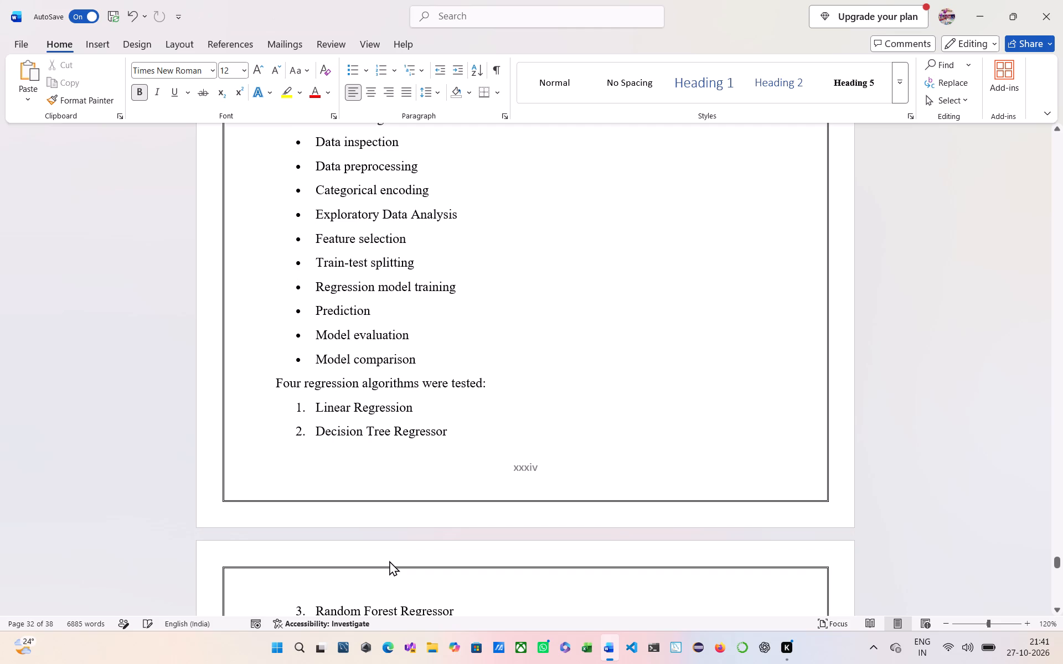
{"action": "scroll", "coordinate": [389, 561], "scroll_direction": "down", "scroll_amount": 6}
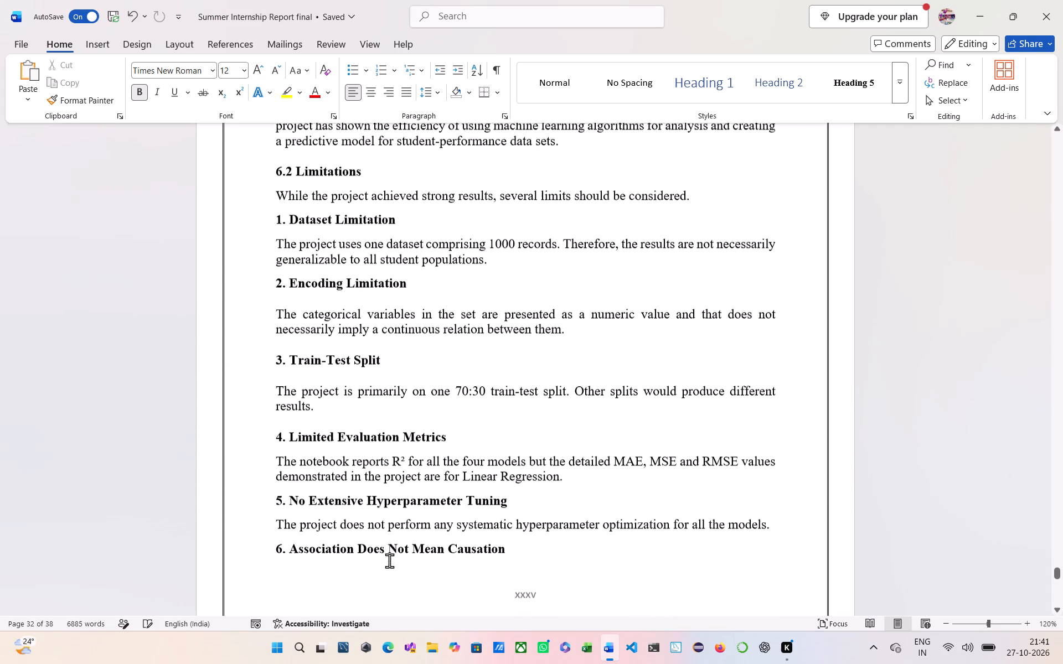
{"action": "scroll", "coordinate": [389, 561], "scroll_direction": "down", "scroll_amount": 4}
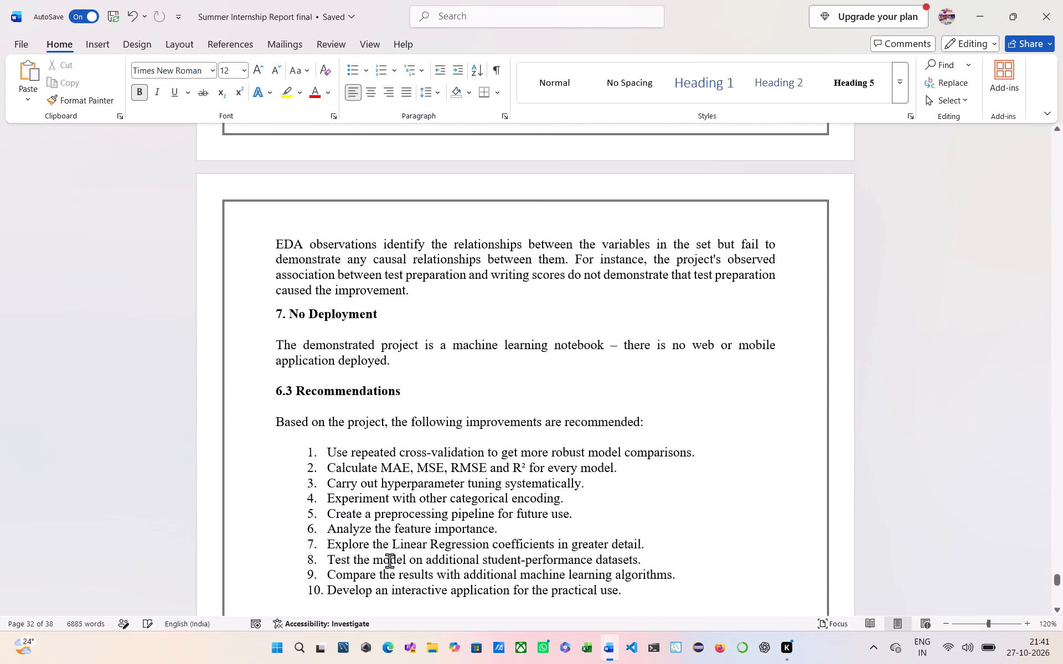
{"action": "scroll", "coordinate": [389, 561], "scroll_direction": "down", "scroll_amount": 6}
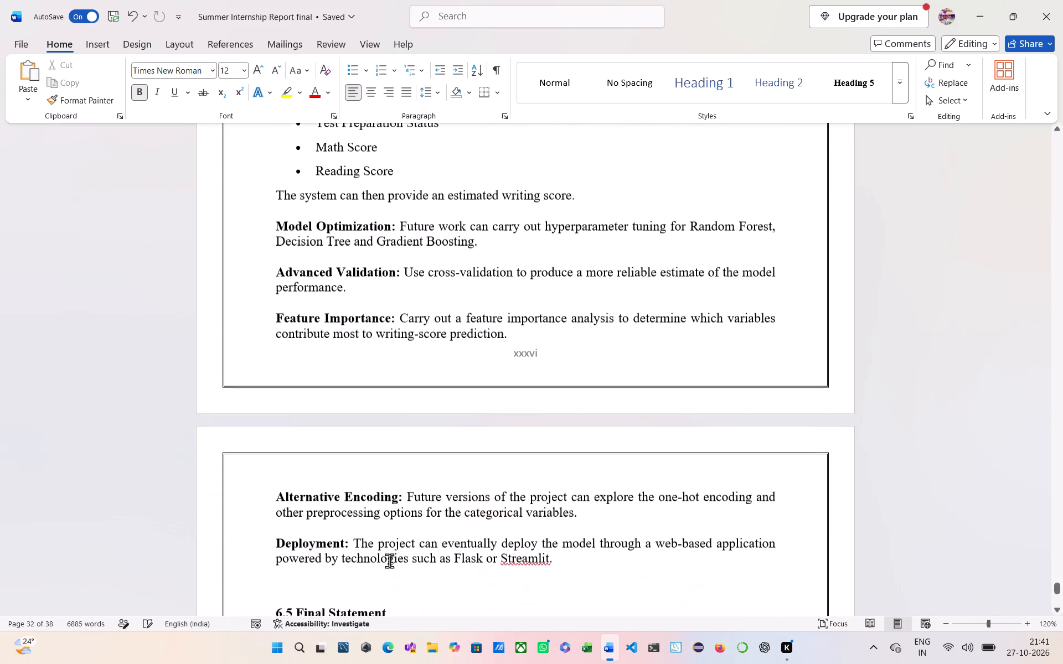
Delete the extra blank line between the Deployment paragraph and the "6.5 Final Statement" heading.
{"action": "scroll", "coordinate": [389, 561], "scroll_direction": "down", "scroll_amount": 3}
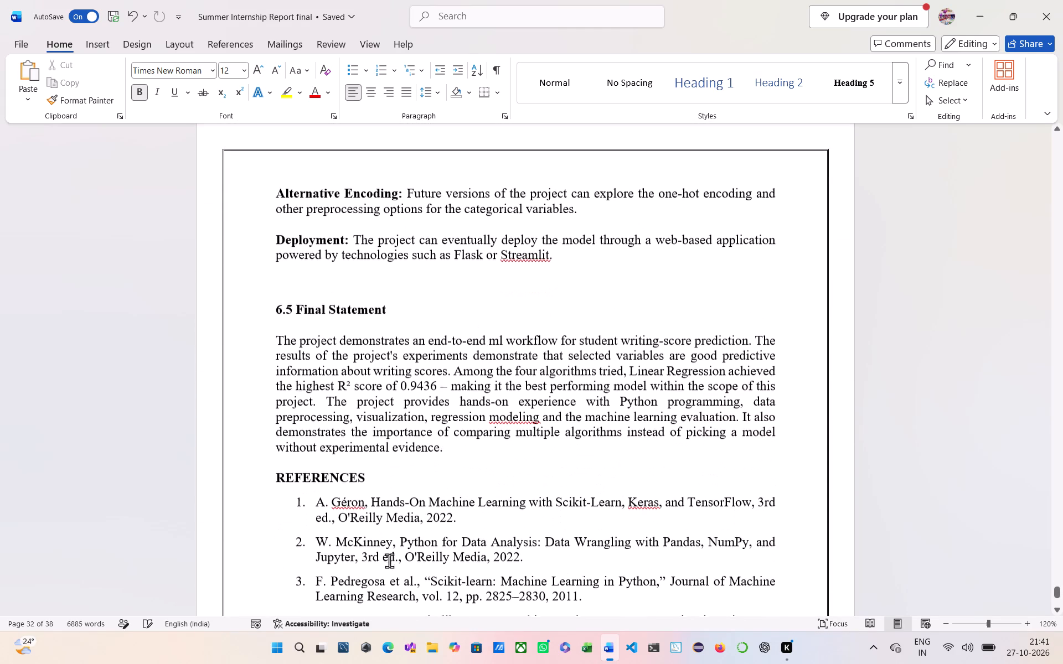
{"action": "left_click", "coordinate": [301, 295]}
{"action": "key", "text": "BackSpace"}
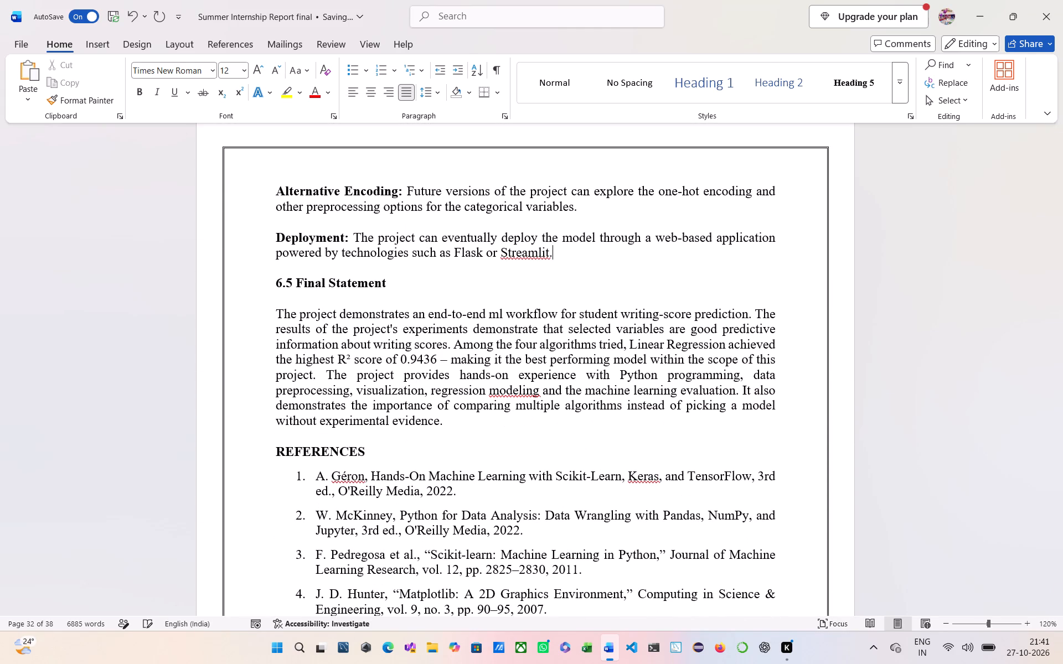
Check the end of the References list, then return to the report's start and review the cover, title page and front matter.
{"action": "scroll", "coordinate": [301, 295], "scroll_direction": "down", "scroll_amount": 3}
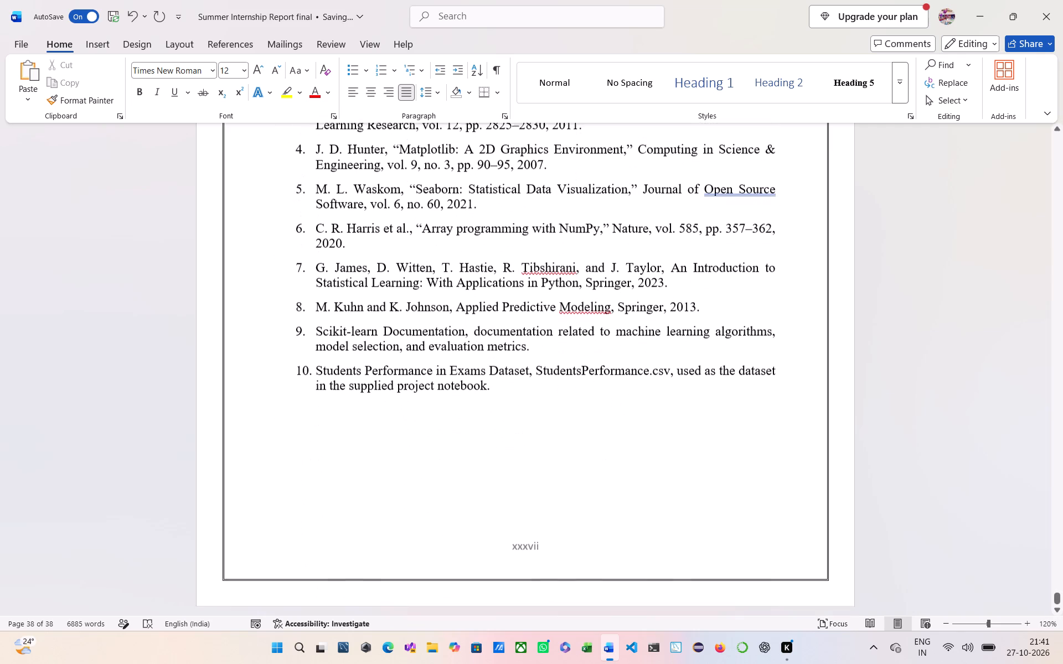
{"action": "scroll", "coordinate": [301, 295], "scroll_direction": "down", "scroll_amount": 2}
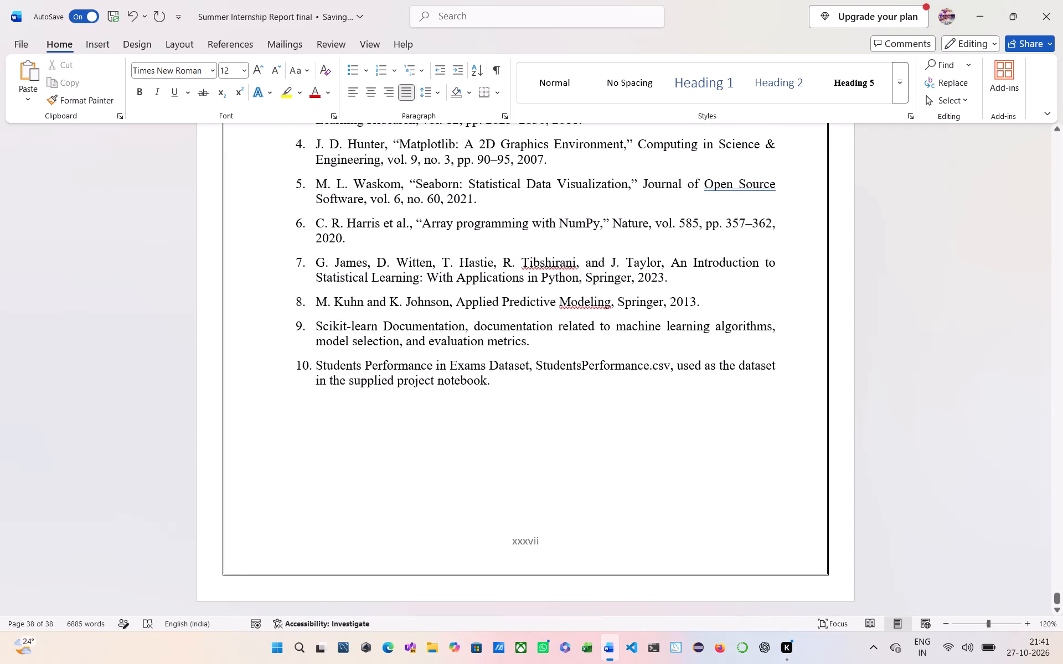
{"action": "scroll", "coordinate": [301, 295], "scroll_direction": "up", "scroll_amount": 3}
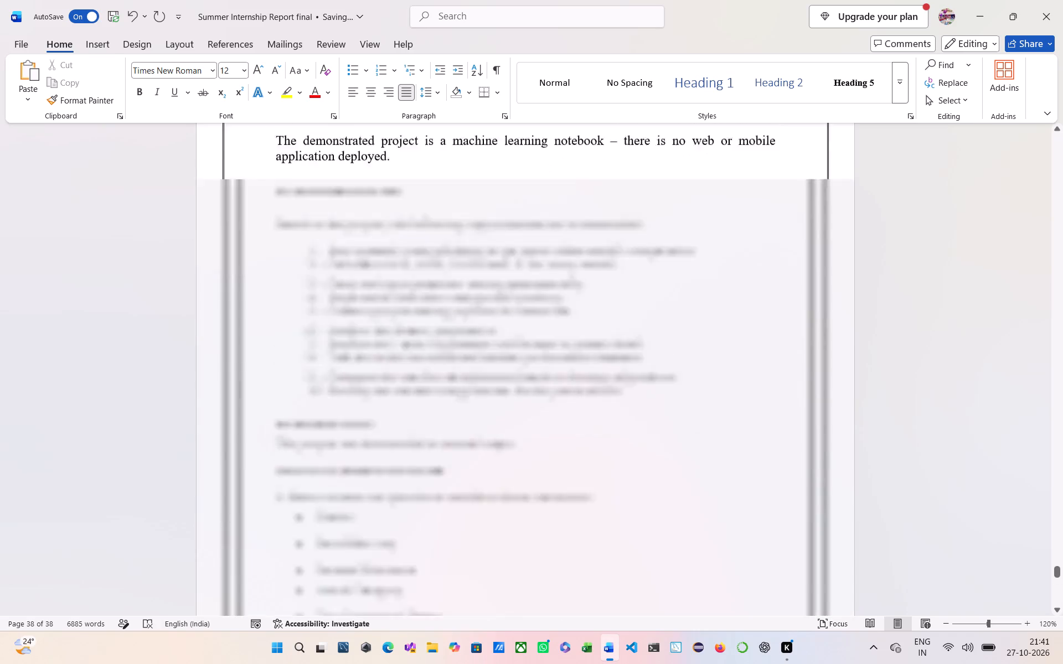
{"action": "scroll", "coordinate": [301, 295], "scroll_direction": "up", "scroll_amount": 12}
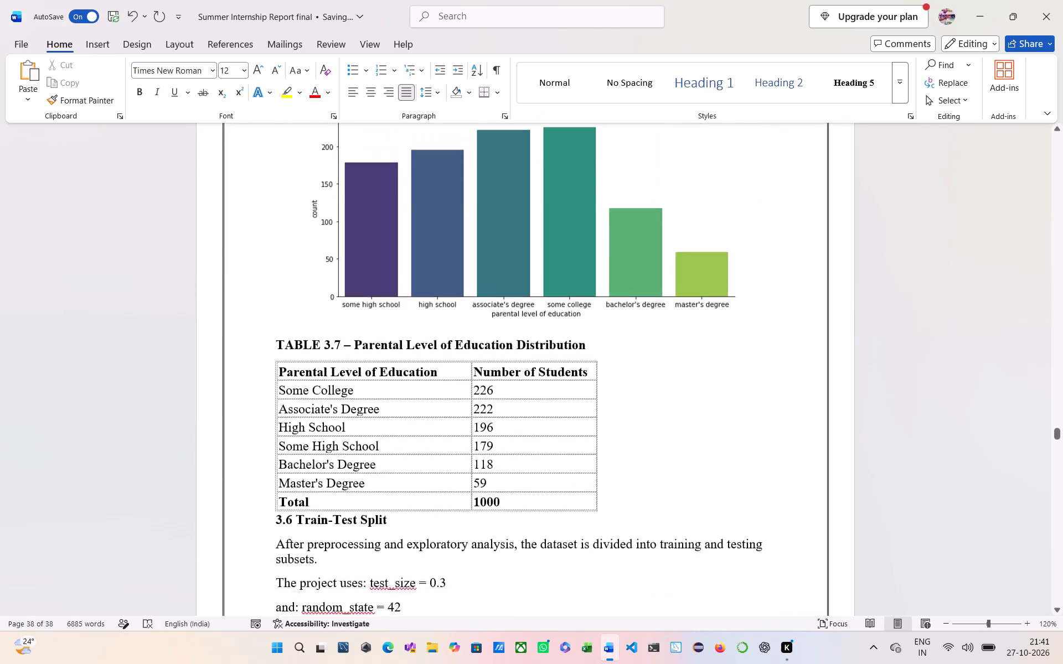
{"action": "scroll", "coordinate": [301, 295], "scroll_direction": "up", "scroll_amount": 11}
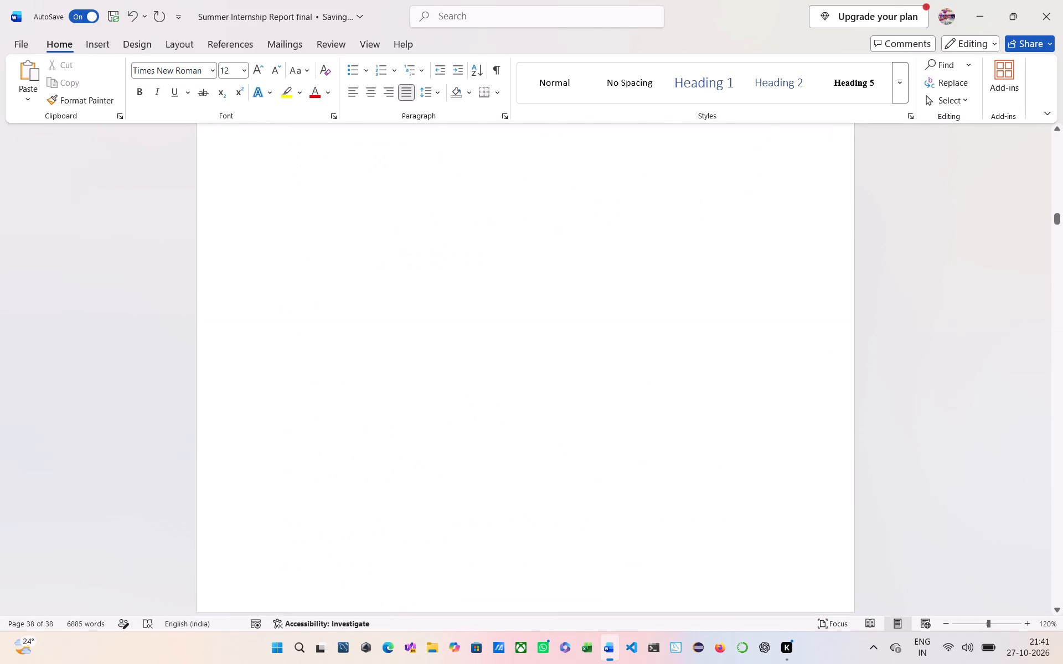
{"action": "scroll", "coordinate": [301, 295], "scroll_direction": "up", "scroll_amount": 6}
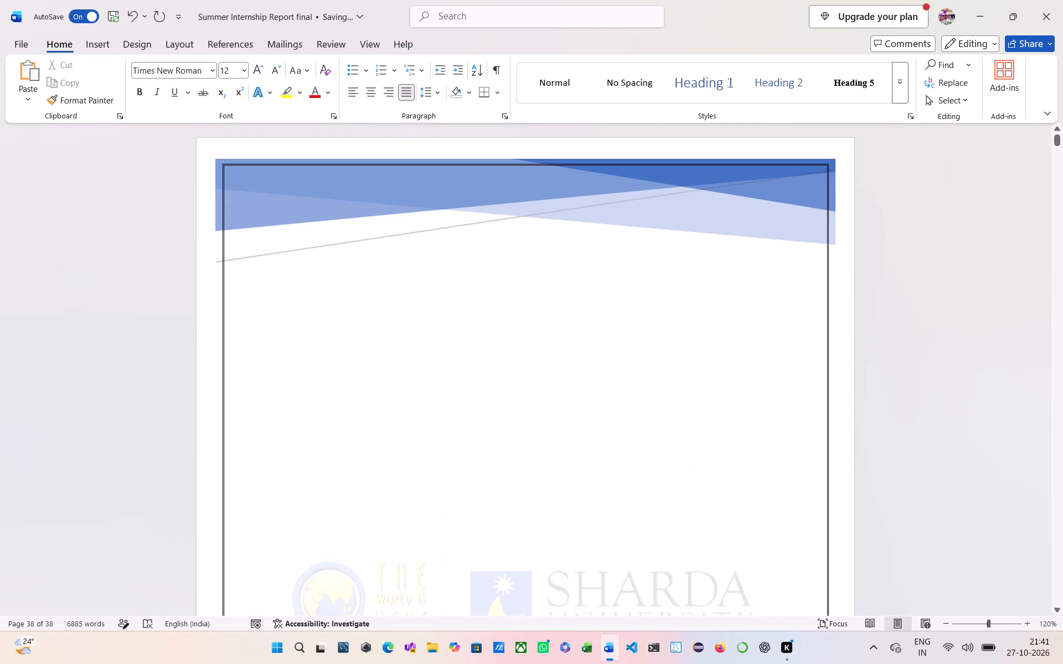
{"action": "scroll", "coordinate": [471, 447], "scroll_direction": "down", "scroll_amount": 9}
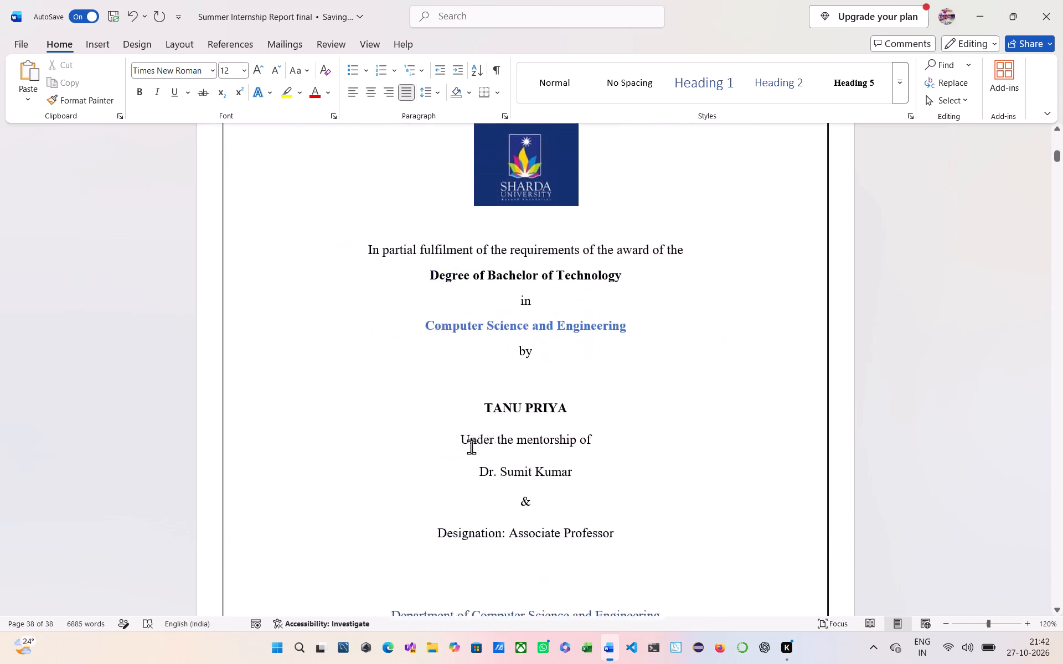
{"action": "scroll", "coordinate": [471, 447], "scroll_direction": "down", "scroll_amount": 4}
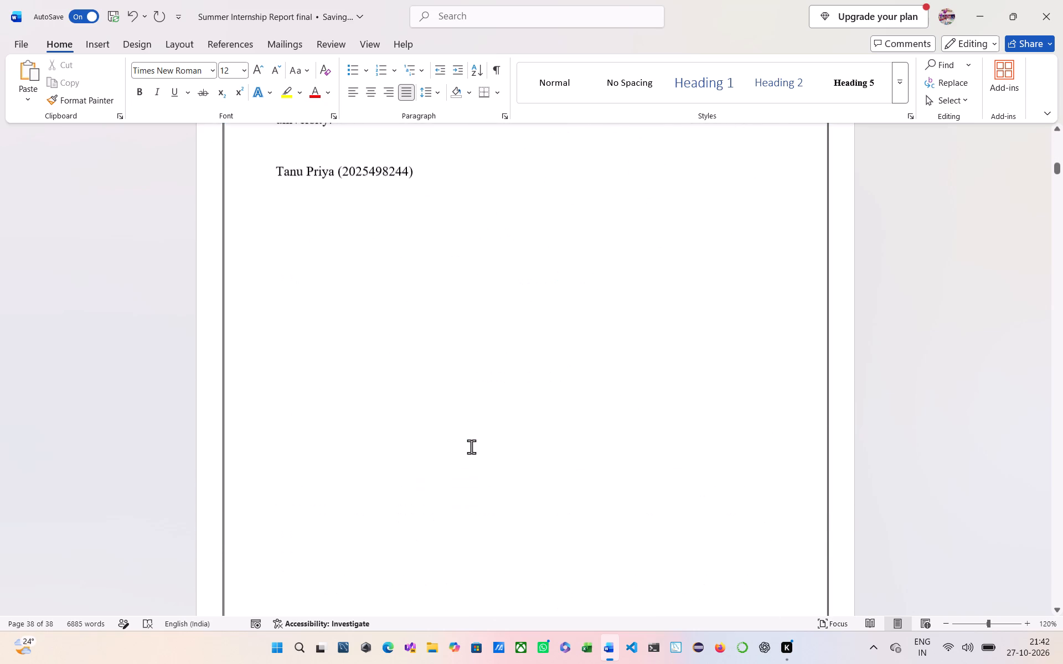
{"action": "scroll", "coordinate": [471, 447], "scroll_direction": "down", "scroll_amount": 5}
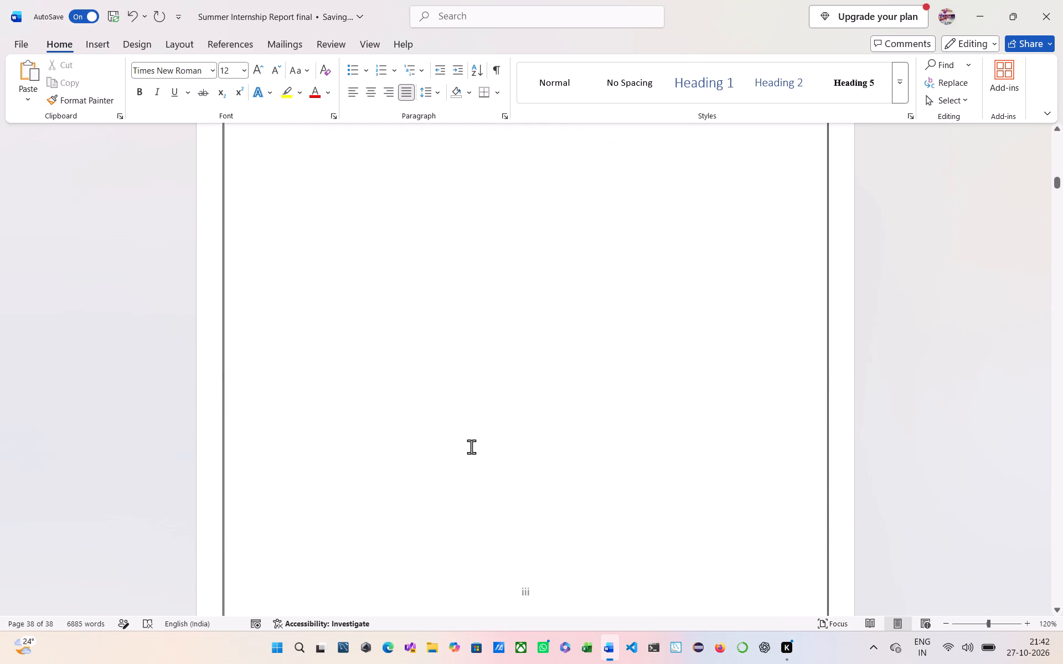
{"action": "scroll", "coordinate": [471, 447], "scroll_direction": "down", "scroll_amount": 1}
Remove the stray space before the bracketed student ID on the Certificate page, keeping the ID on its own line.
{"action": "scroll", "coordinate": [471, 447], "scroll_direction": "up", "scroll_amount": 2}
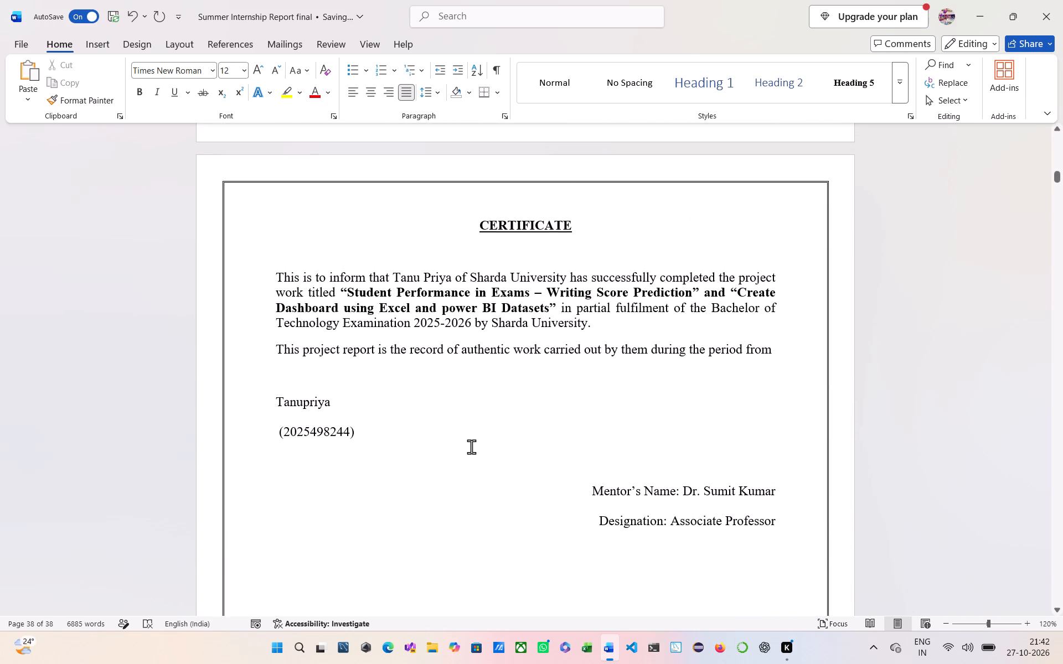
{"action": "scroll", "coordinate": [471, 447], "scroll_direction": "up", "scroll_amount": 1}
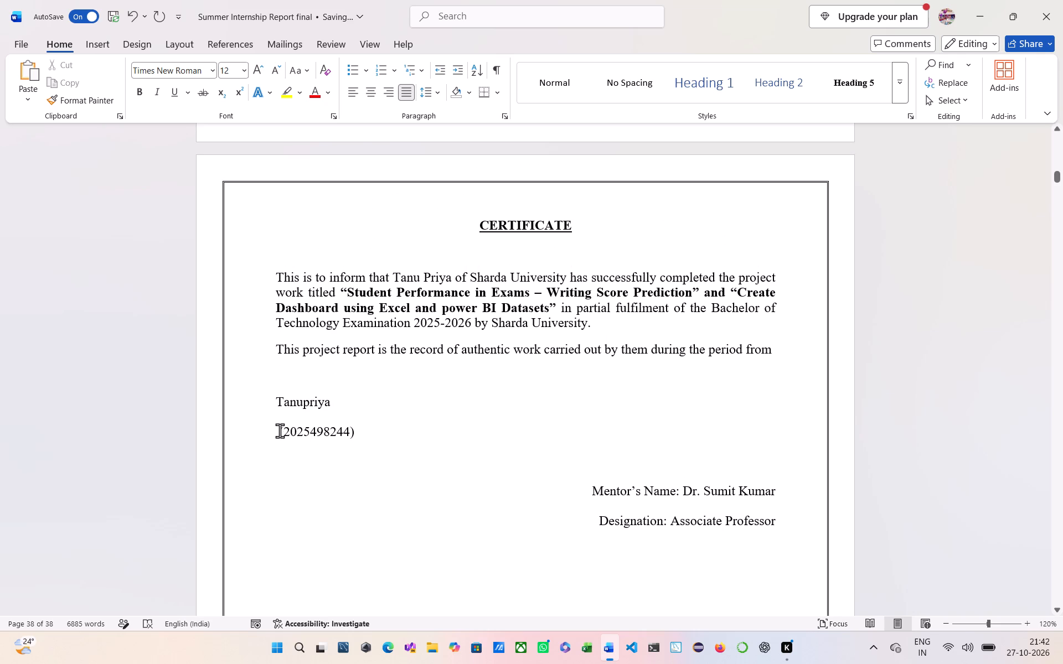
{"action": "left_click", "coordinate": [278, 429]}
{"action": "key", "text": "BackSpace"}
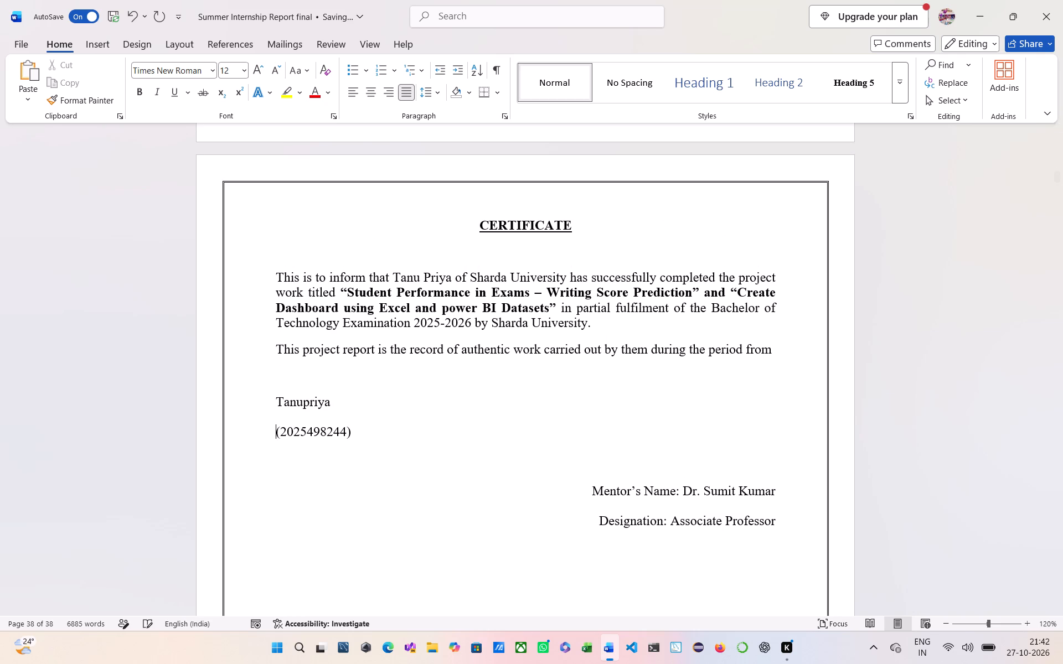
{"action": "key", "text": "BackSpace"}
{"action": "key", "text": "Return"}
Fill in the table of contents page numbers: V for Table of Contents, VI for Acknowledgement and VII for Abstract.
{"action": "scroll", "coordinate": [278, 429], "scroll_direction": "down", "scroll_amount": 1}
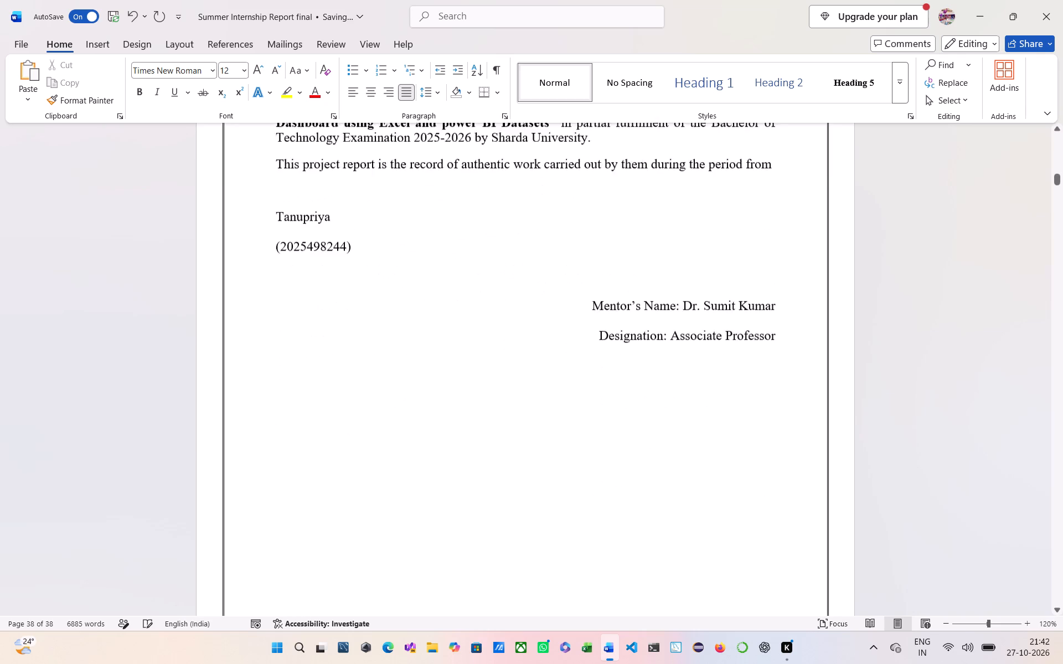
{"action": "scroll", "coordinate": [278, 429], "scroll_direction": "down", "scroll_amount": 3}
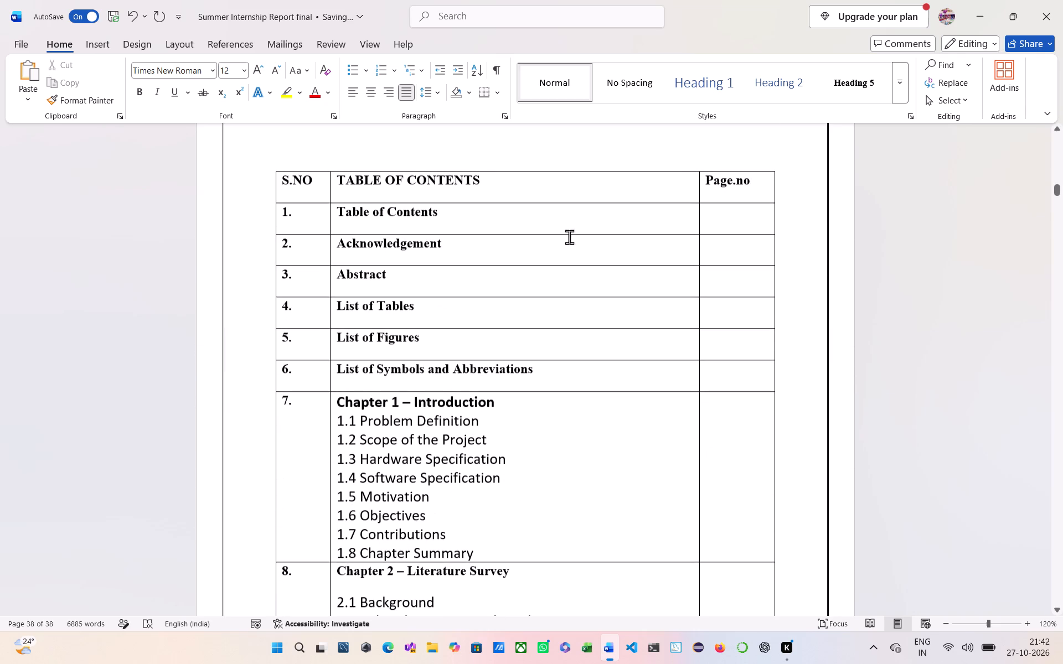
{"action": "left_click", "coordinate": [737, 212]}
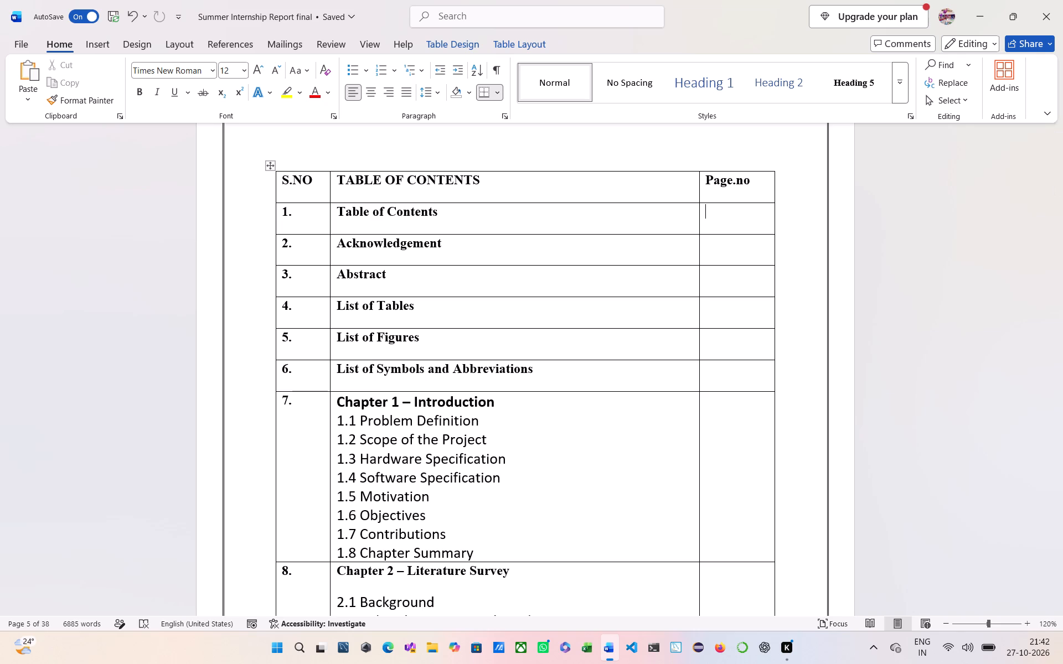
{"action": "key", "text": "v"}
{"action": "key", "text": "space"}
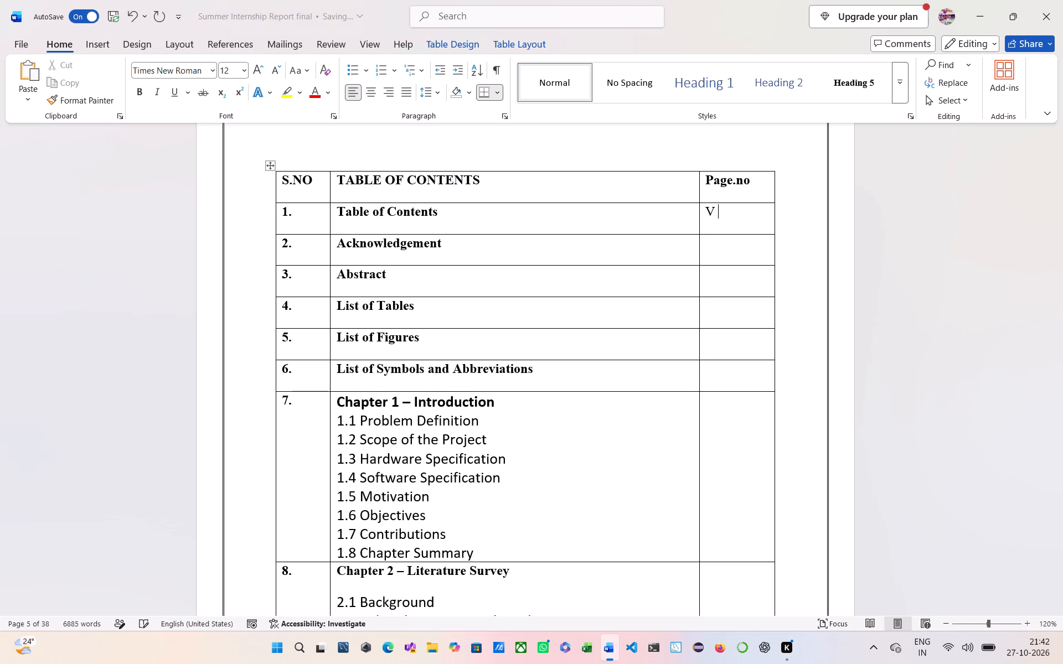
{"action": "key", "text": "BackSpace"}
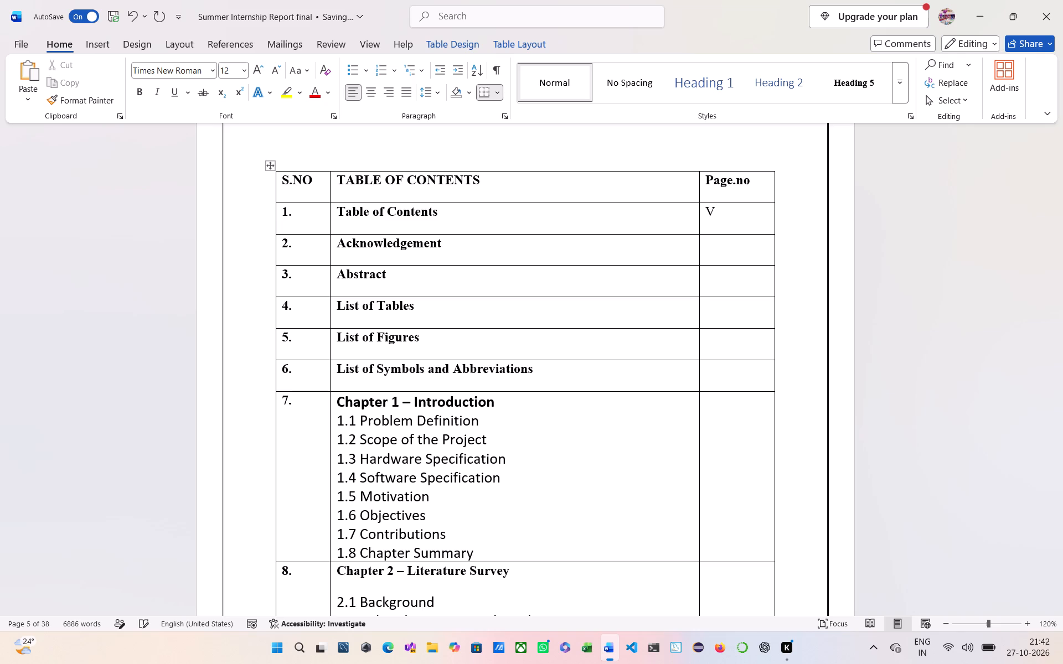
{"action": "key", "text": "Down"}
{"action": "type", "text": "VI"}
{"action": "key", "text": "Down"}
{"action": "type", "text": "VII"}
Enter page numbers VII for List of Tables, IX for List of Figures and X for List of Symbols and Abbreviations.
{"action": "key", "text": "Down"}
{"action": "type", "text": "VII"}
{"action": "key", "text": "Down"}
{"action": "key", "text": "v"}
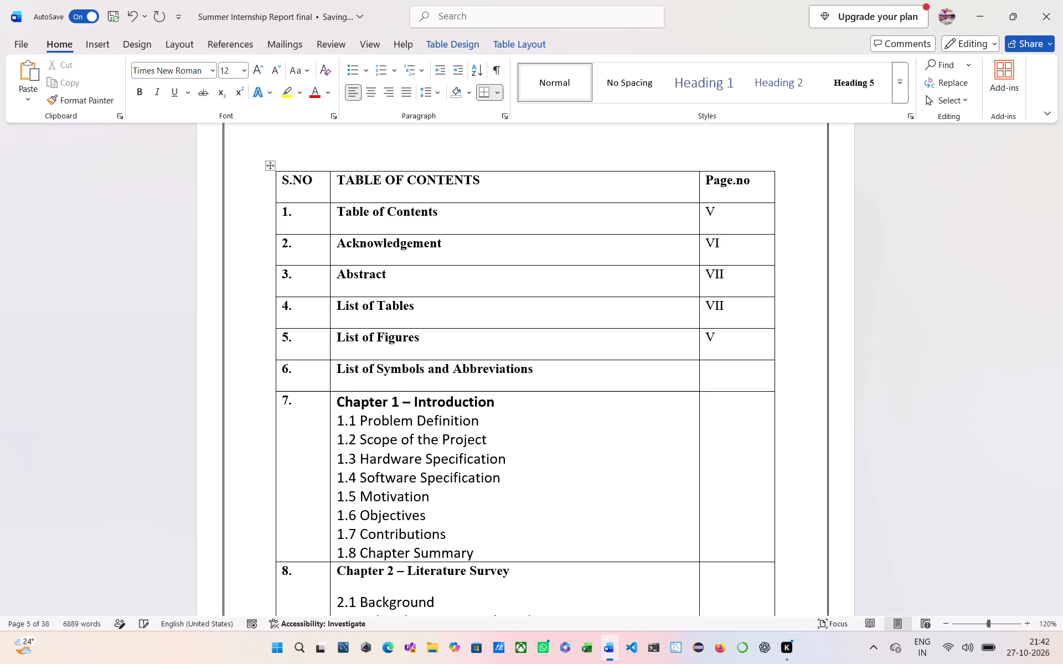
{"action": "key", "text": "BackSpace"}
{"action": "type", "text": "XI"}
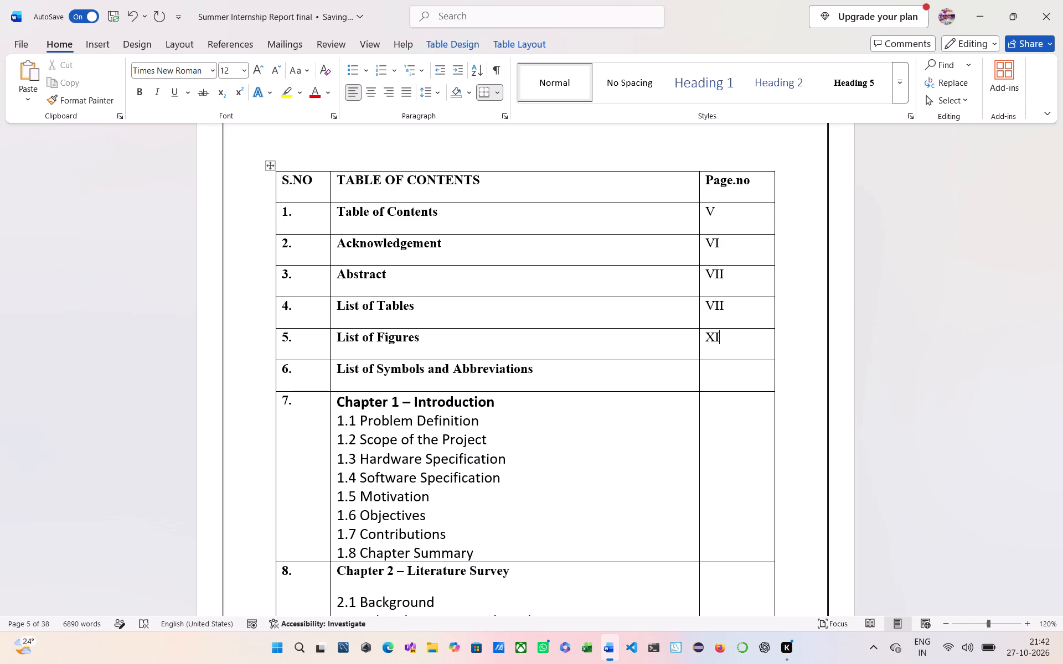
{"action": "key", "text": "BackSpace"}
{"action": "key", "text": "Left"}
{"action": "key", "text": "i"}
{"action": "key", "text": "Down"}
{"action": "key", "text": "x"}
Enter the page ranges for Chapters 1 to 4 in the table of contents: 1-6, 7-9, 9-15 and 16-19.
{"action": "left_click", "coordinate": [723, 418]}
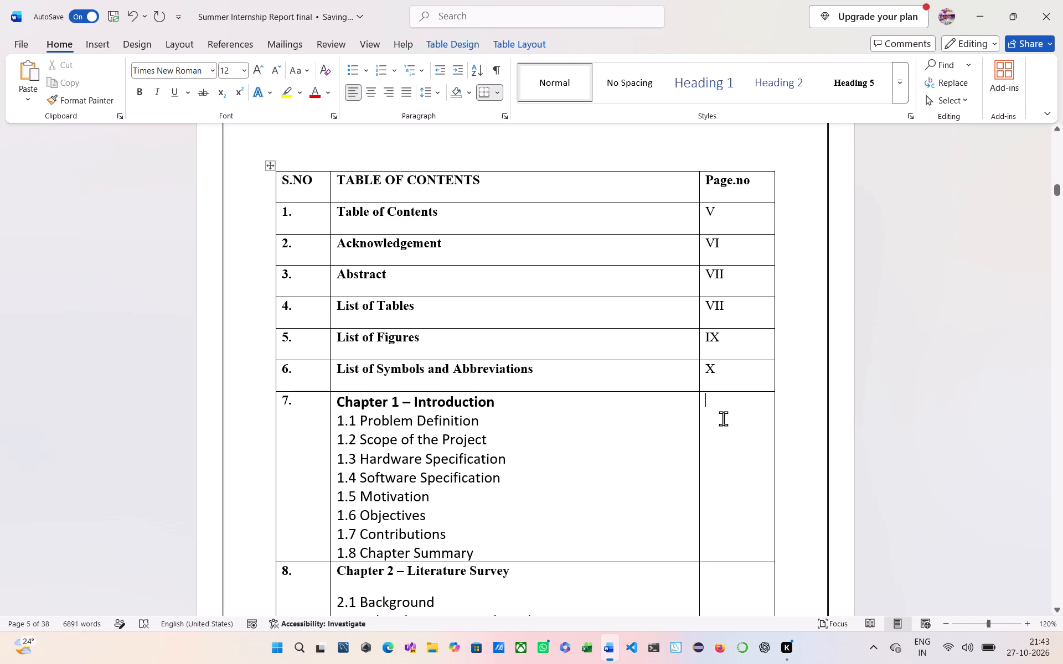
{"action": "type", "text": "1-"}
{"action": "key", "text": "6"}
{"action": "key", "text": "Down"}
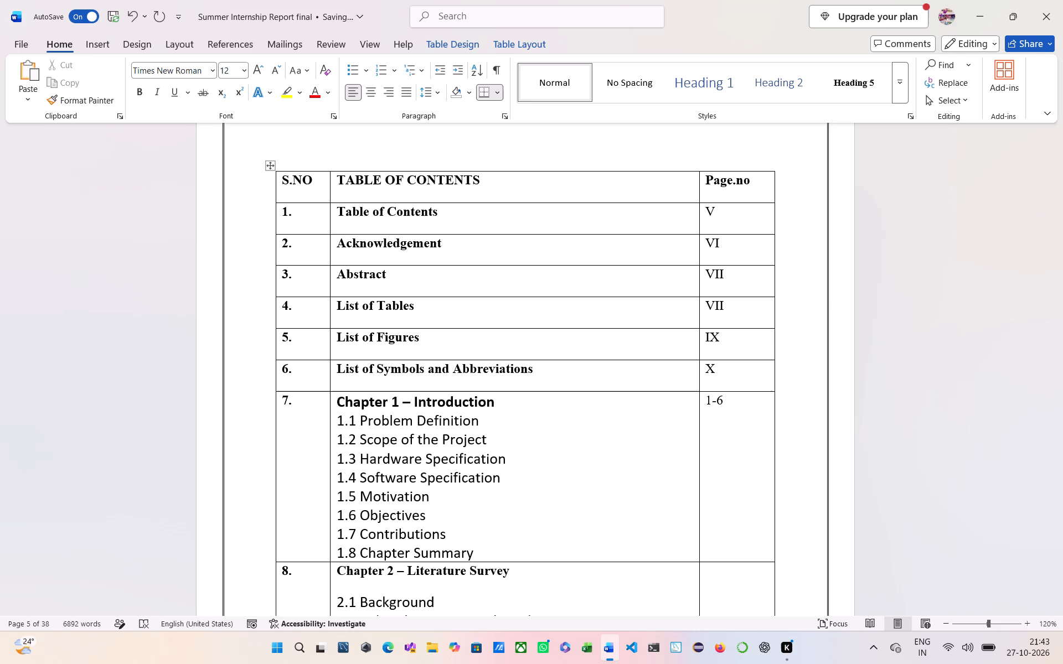
{"action": "type", "text": "7-"}
{"action": "key", "text": "9"}
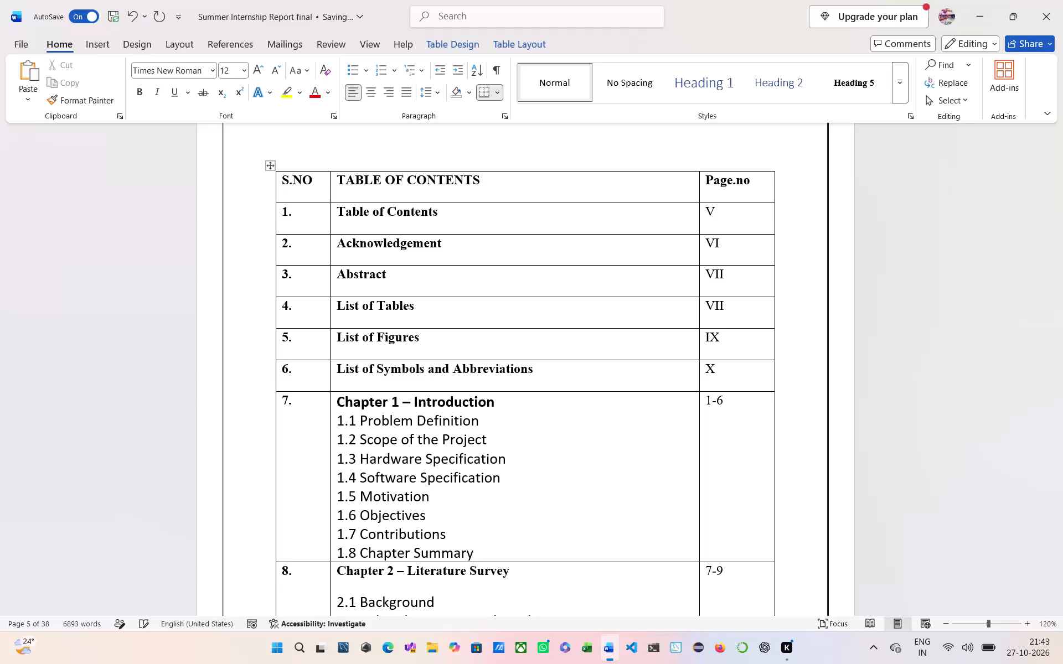
{"action": "key", "text": "Down"}
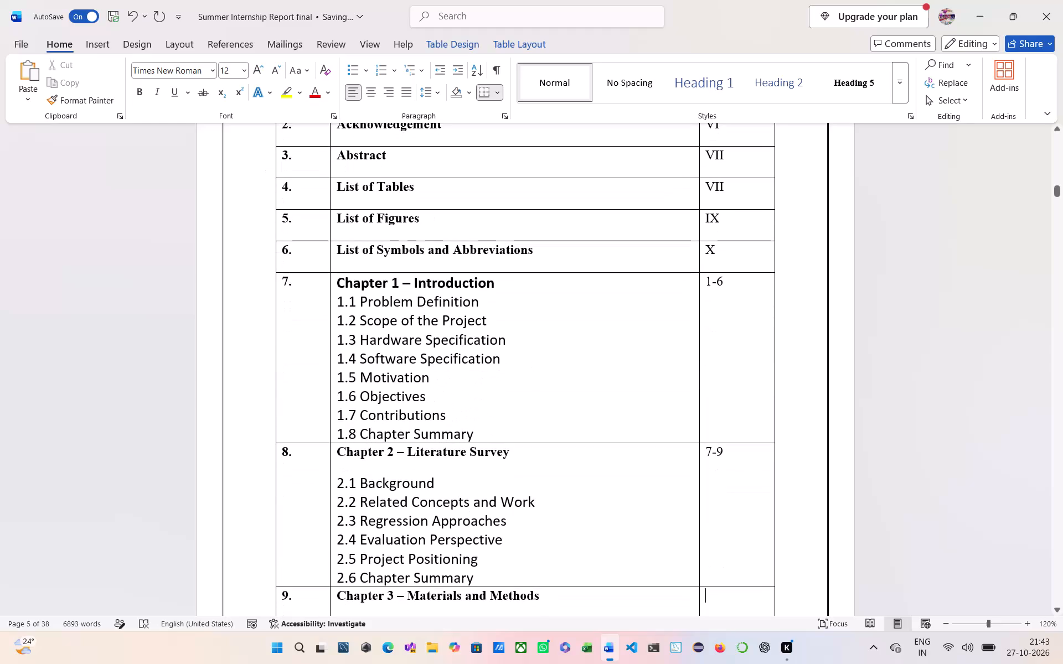
{"action": "type", "text": "9-15"}
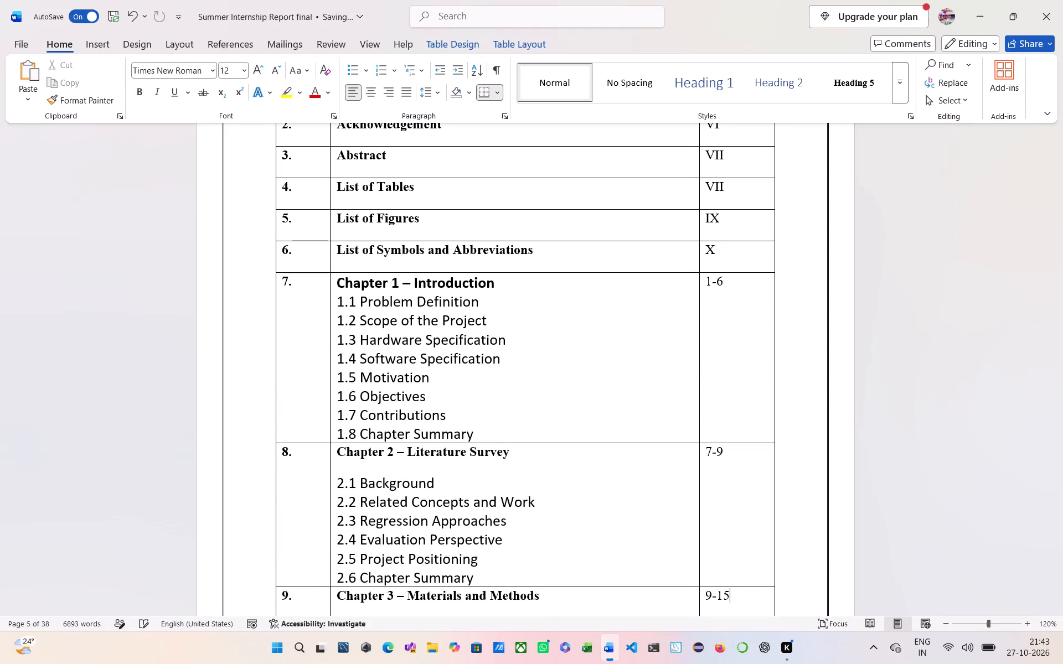
{"action": "key", "text": "Down"}
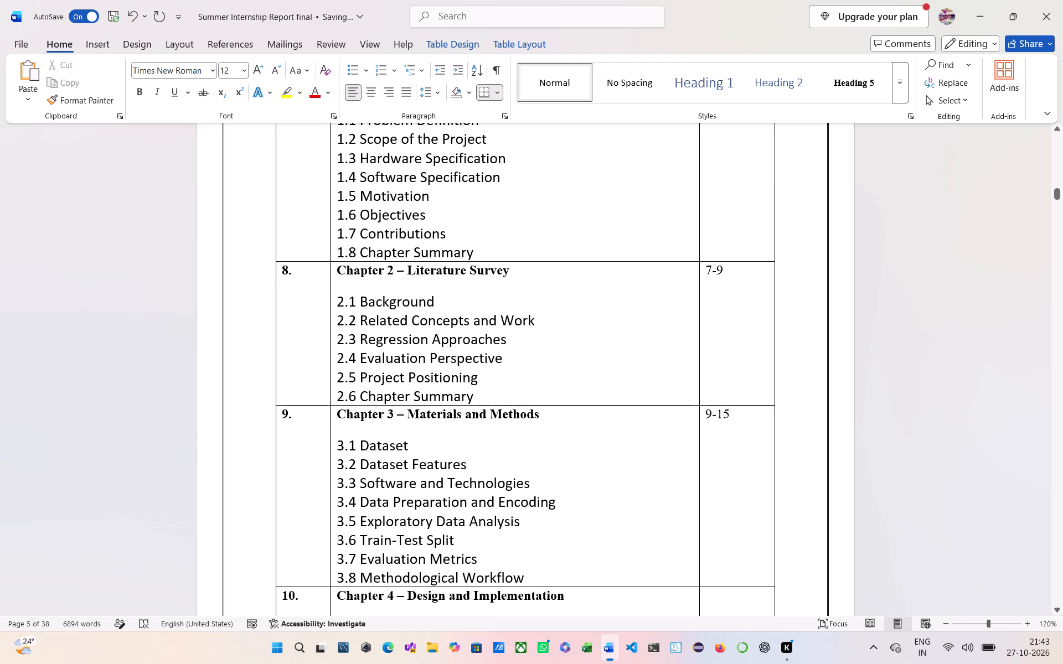
{"action": "type", "text": "16"}
{"action": "key", "text": "minus"}
{"action": "key", "text": "1"}
{"action": "key", "text": "9"}
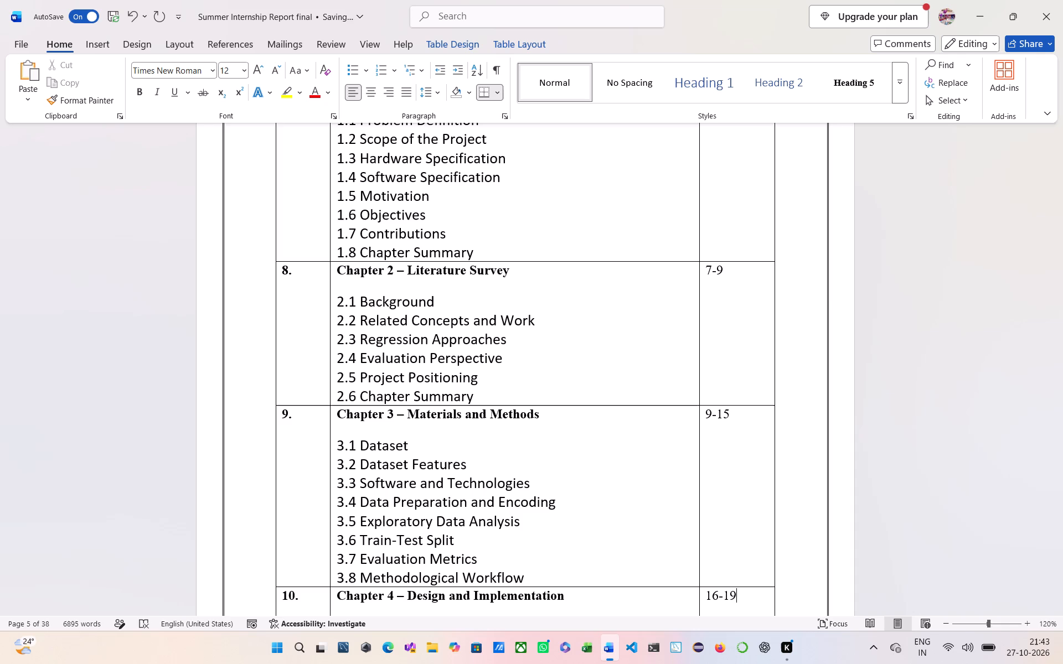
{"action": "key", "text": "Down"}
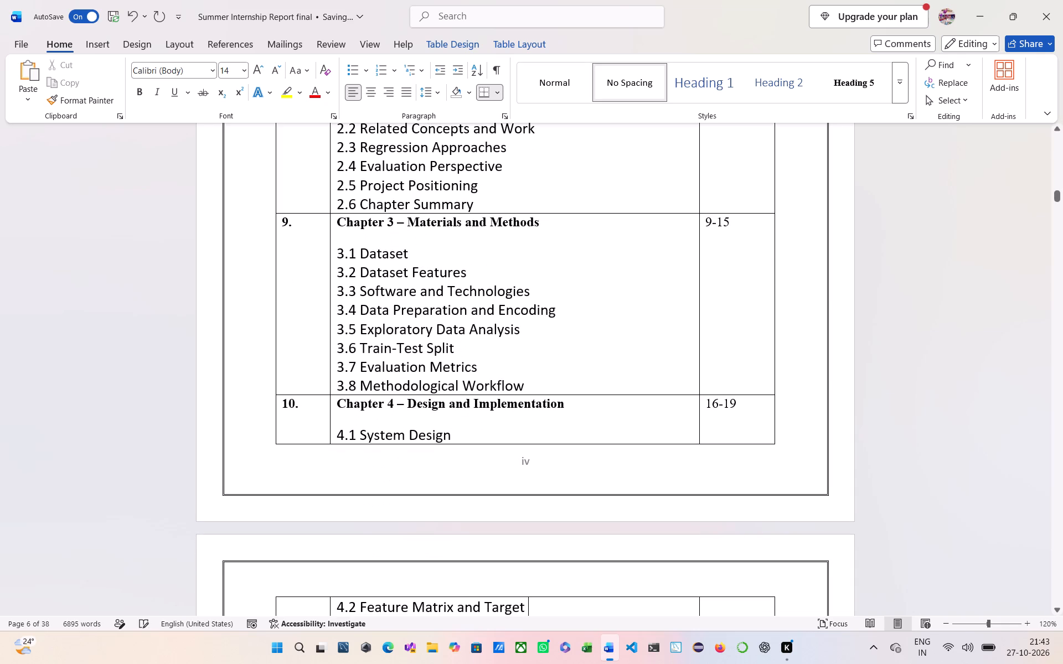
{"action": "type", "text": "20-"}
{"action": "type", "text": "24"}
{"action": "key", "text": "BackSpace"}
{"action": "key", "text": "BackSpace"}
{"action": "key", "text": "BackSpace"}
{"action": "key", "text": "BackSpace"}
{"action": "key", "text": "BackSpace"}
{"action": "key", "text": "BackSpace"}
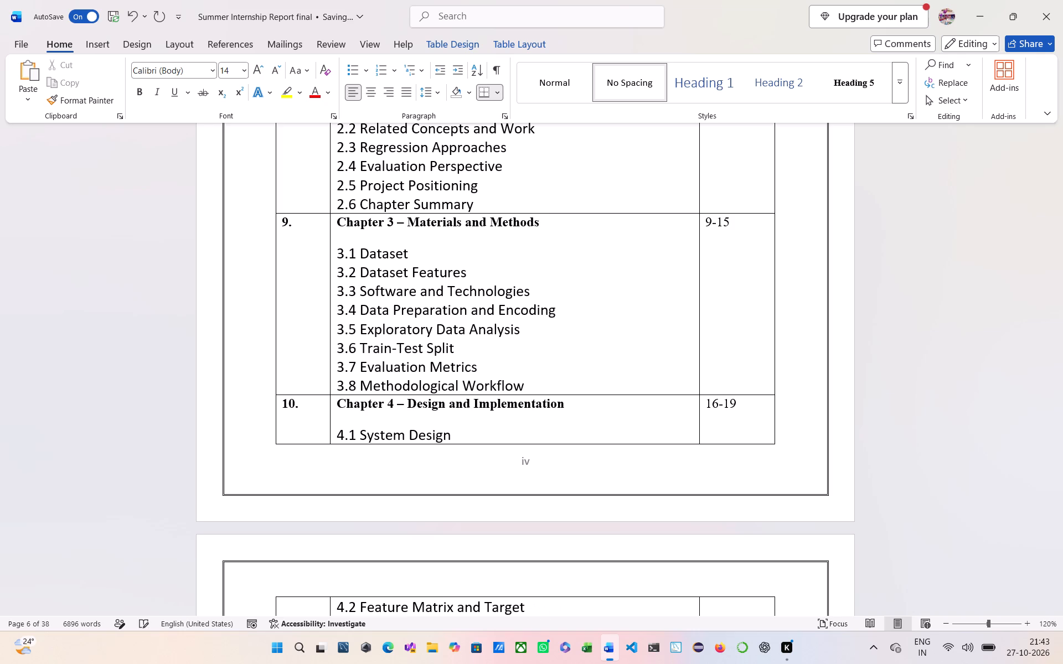
Enter the page range 20-24 for Chapter 5 – Results and Discussion in the table of contents.
{"action": "scroll", "coordinate": [723, 418], "scroll_direction": "down", "scroll_amount": 1}
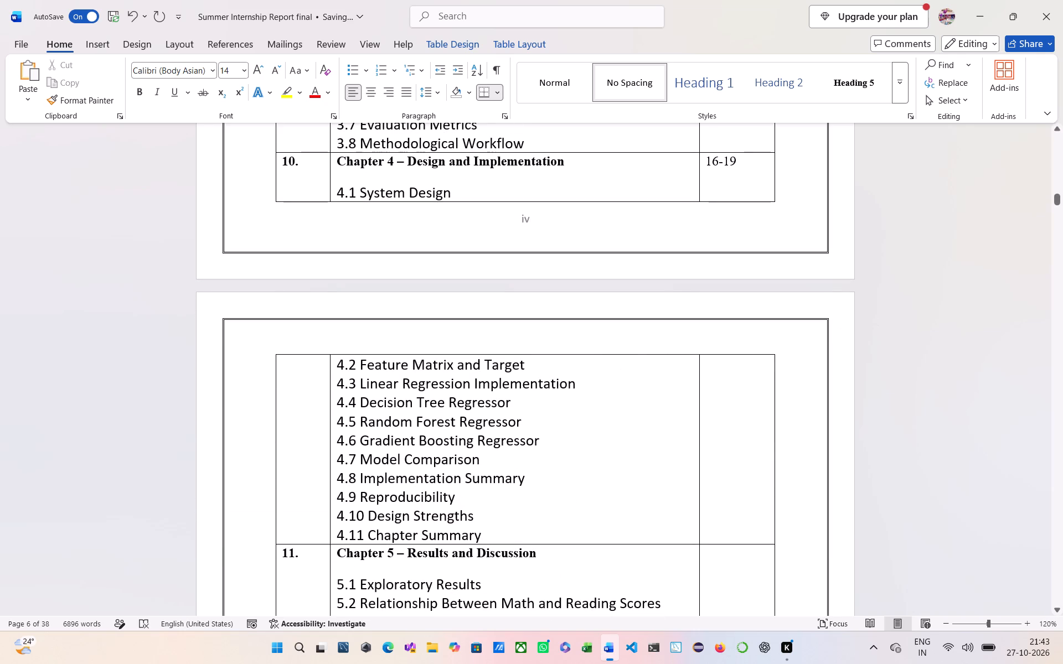
{"action": "left_click", "coordinate": [727, 365]}
{"action": "scroll", "coordinate": [690, 378], "scroll_direction": "down", "scroll_amount": 1}
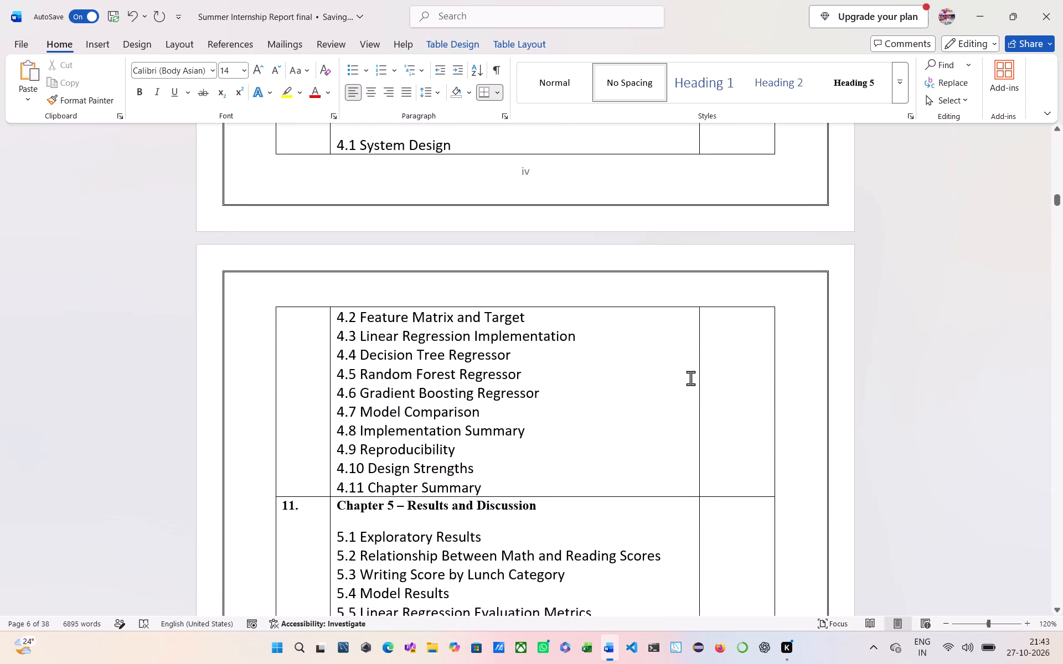
{"action": "scroll", "coordinate": [690, 378], "scroll_direction": "down", "scroll_amount": 1}
{"action": "left_click", "coordinate": [710, 354]}
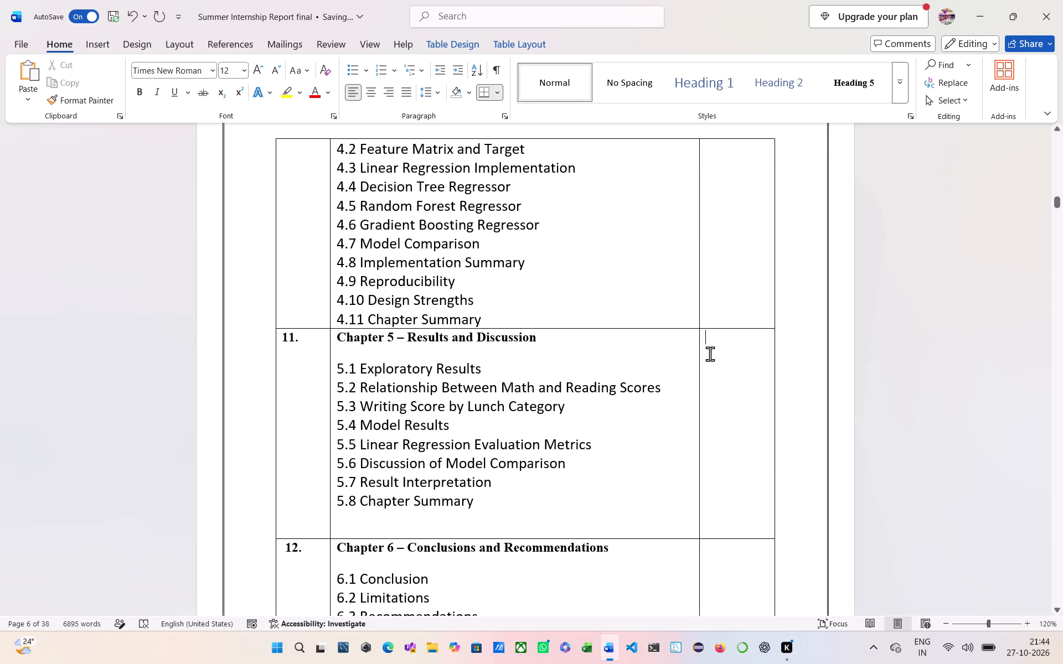
{"action": "type", "text": "20-"}
{"action": "type", "text": "24"}
Enter page range 24-27 for Chapter 6 – Conclusions and Recommendations and page 27 for References.
{"action": "key", "text": "Down"}
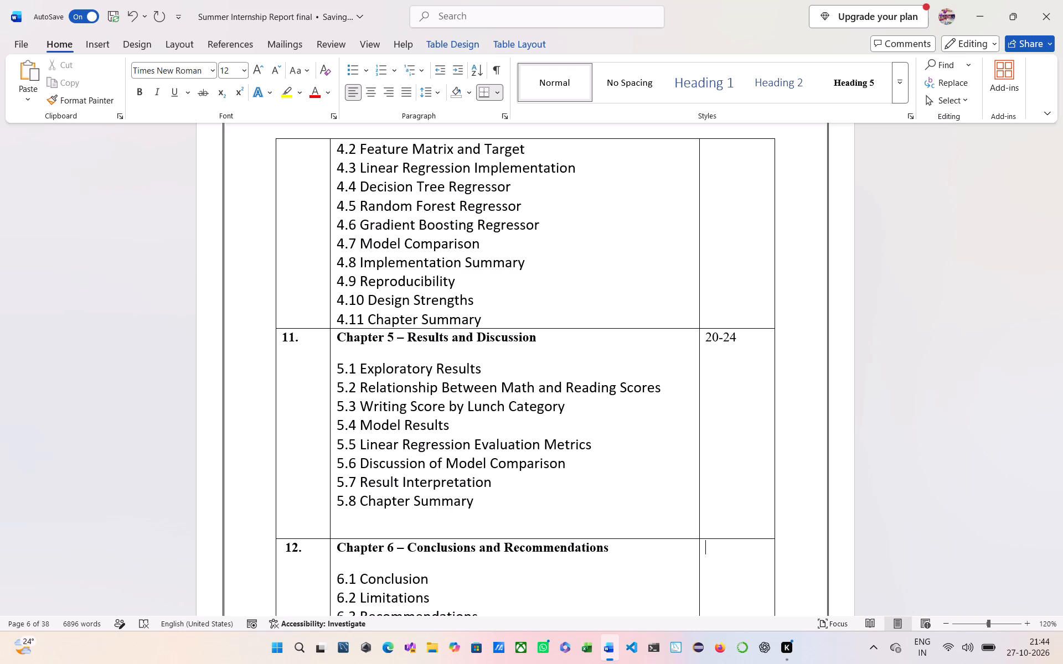
{"action": "key", "text": "2"}
{"action": "key", "text": "4"}
{"action": "key", "text": "minus"}
{"action": "type", "text": "27"}
{"action": "key", "text": "Down"}
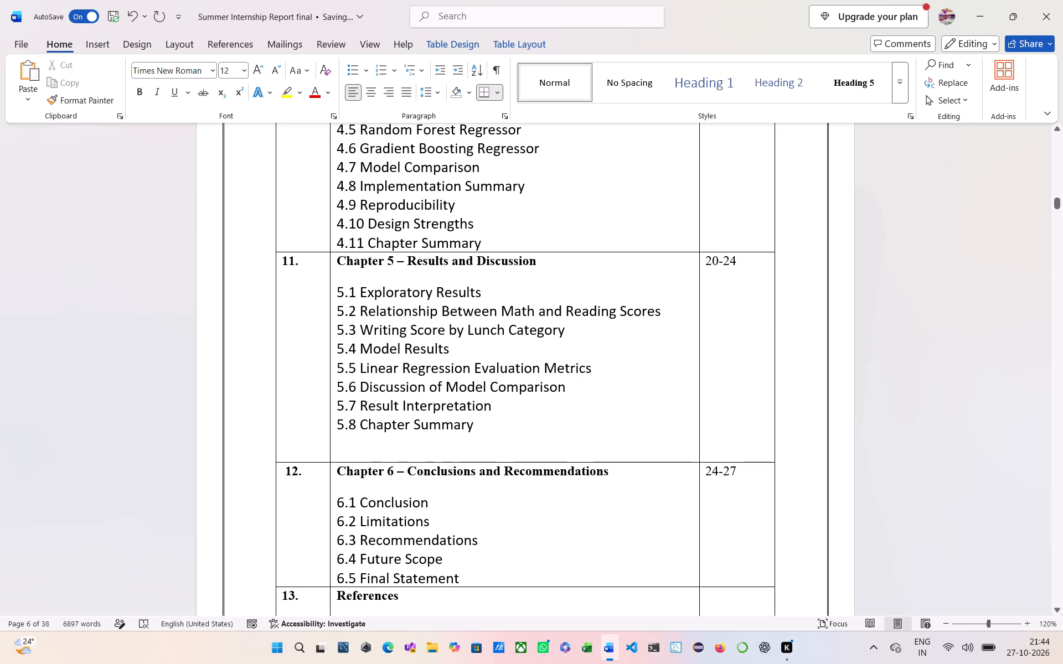
{"action": "key", "text": "2"}
{"action": "key", "text": "7"}
Center the page numbers V to X for rows 1 to 6 of the table of contents.
{"action": "scroll", "coordinate": [720, 230], "scroll_direction": "up", "scroll_amount": 3}
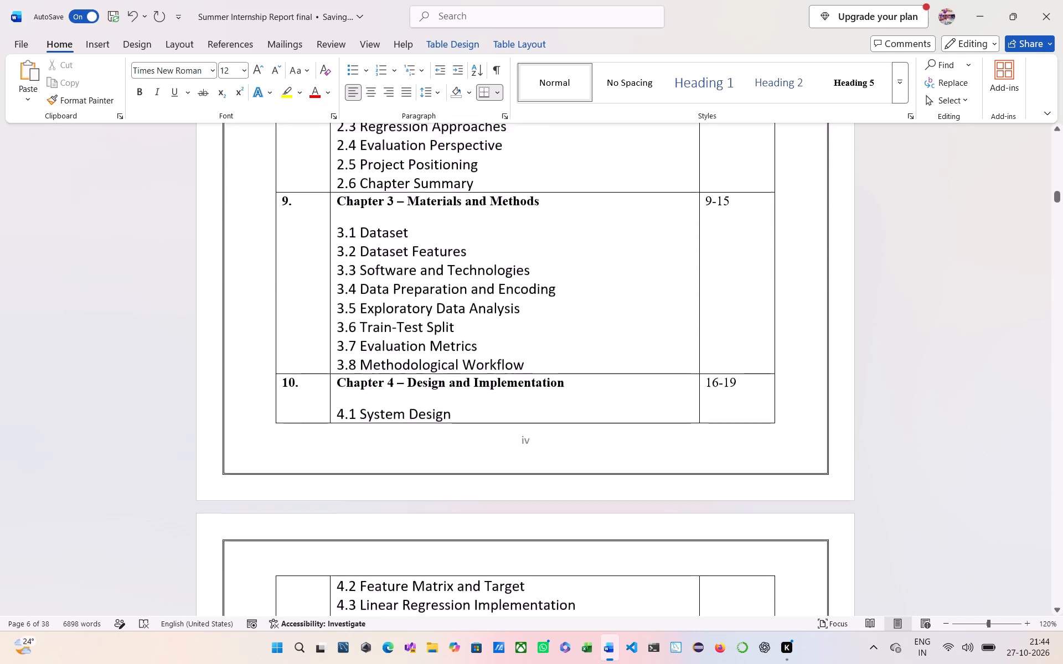
{"action": "scroll", "coordinate": [720, 230], "scroll_direction": "up", "scroll_amount": 2}
{"action": "scroll", "coordinate": [720, 230], "scroll_direction": "down", "scroll_amount": 1}
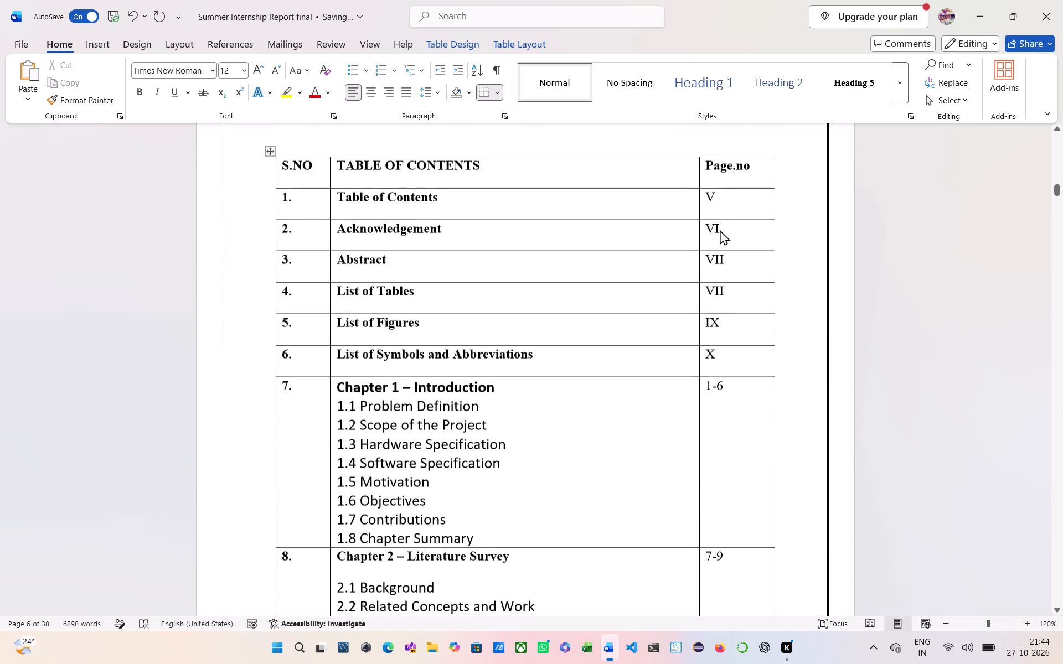
{"action": "left_click_drag", "start_coordinate": [705, 188], "coordinate": [747, 346]}
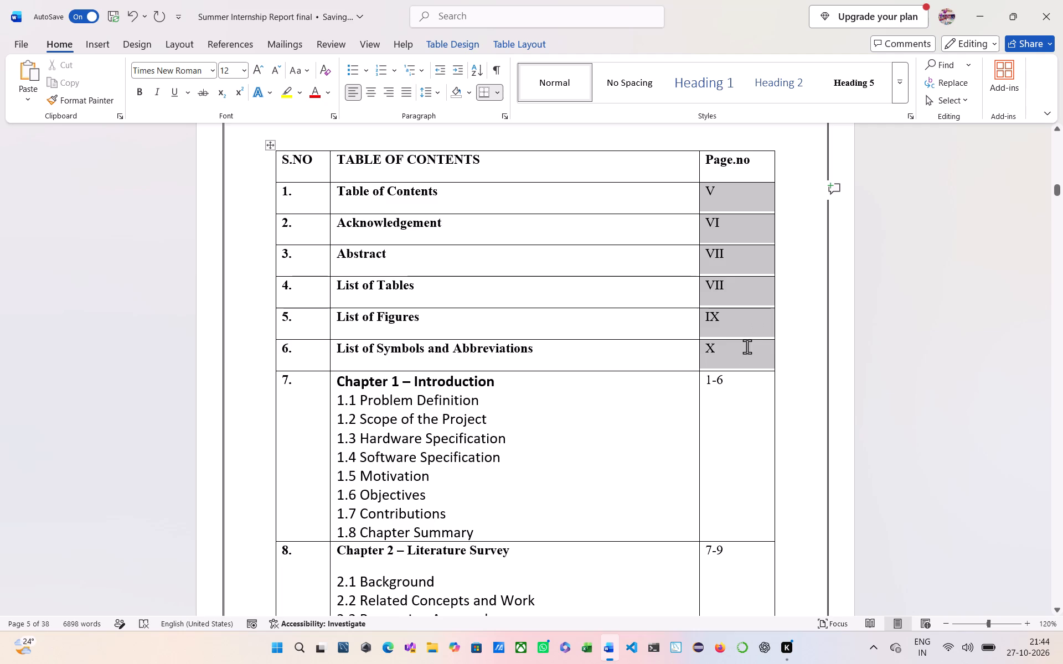
{"action": "left_click_drag", "start_coordinate": [747, 346], "coordinate": [738, 357]}
{"action": "left_click", "coordinate": [370, 83]}
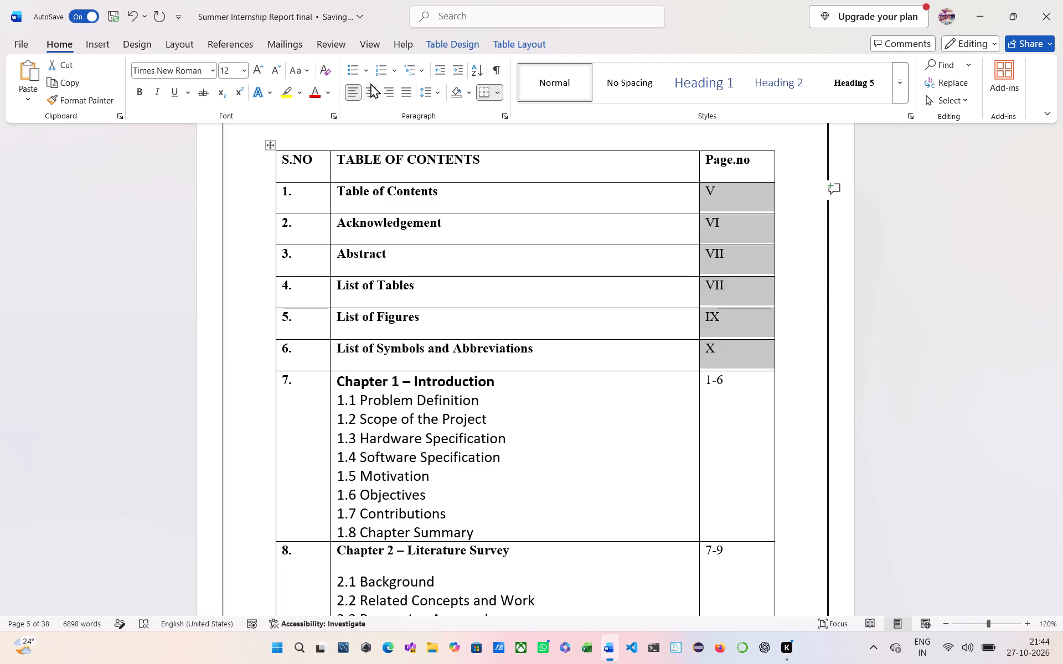
{"action": "left_click", "coordinate": [374, 91]}
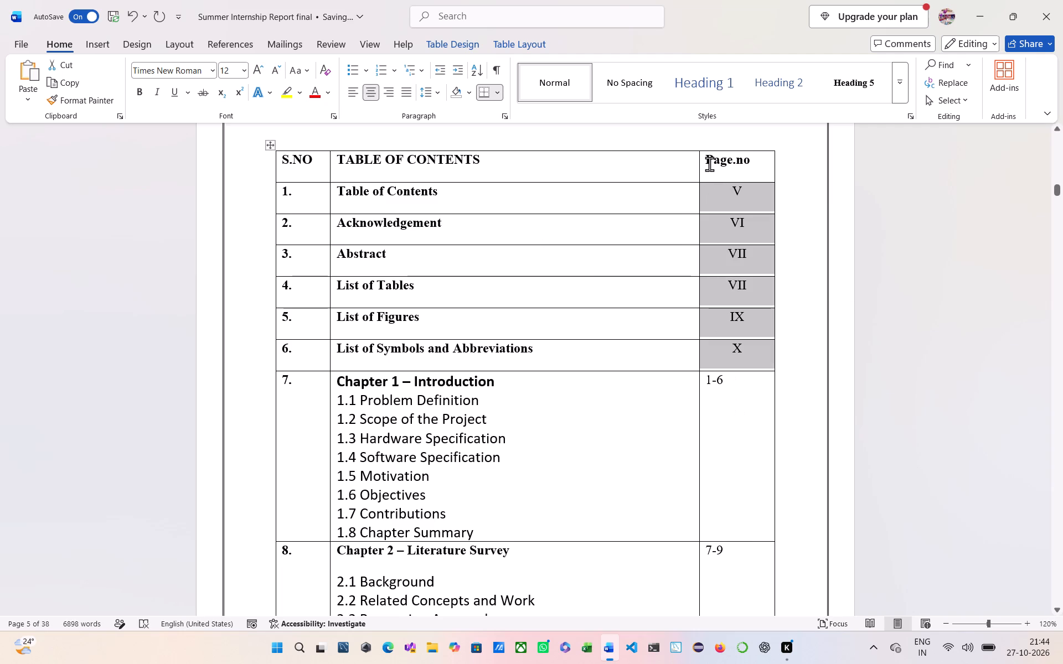
Center the Page.no column heading in the table of contents.
{"action": "left_click_drag", "start_coordinate": [708, 160], "coordinate": [752, 161]}
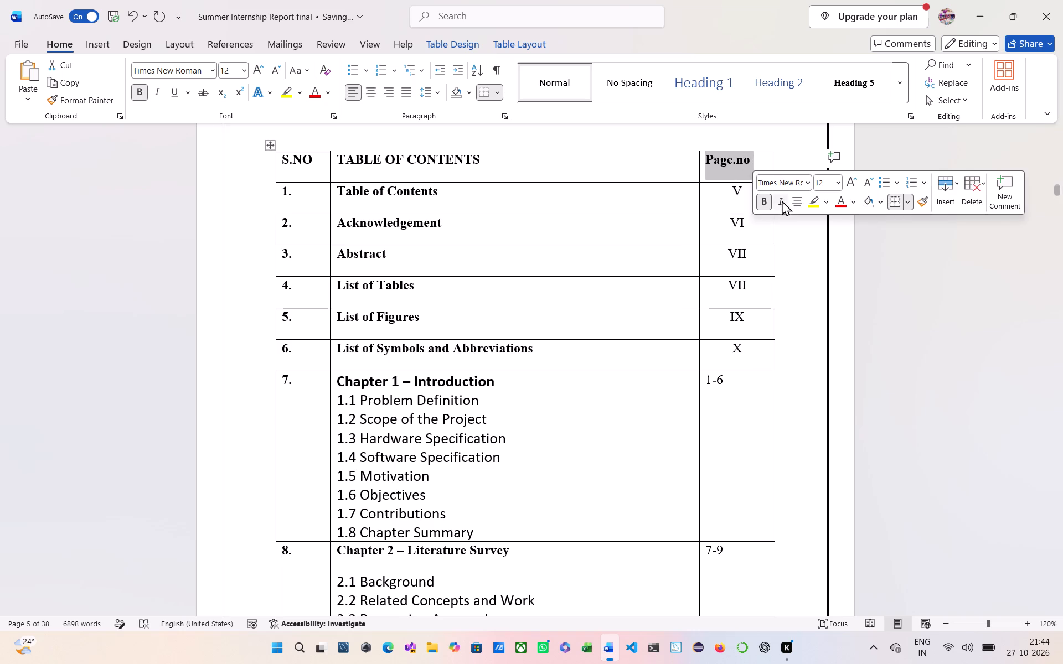
{"action": "left_click", "coordinate": [792, 201]}
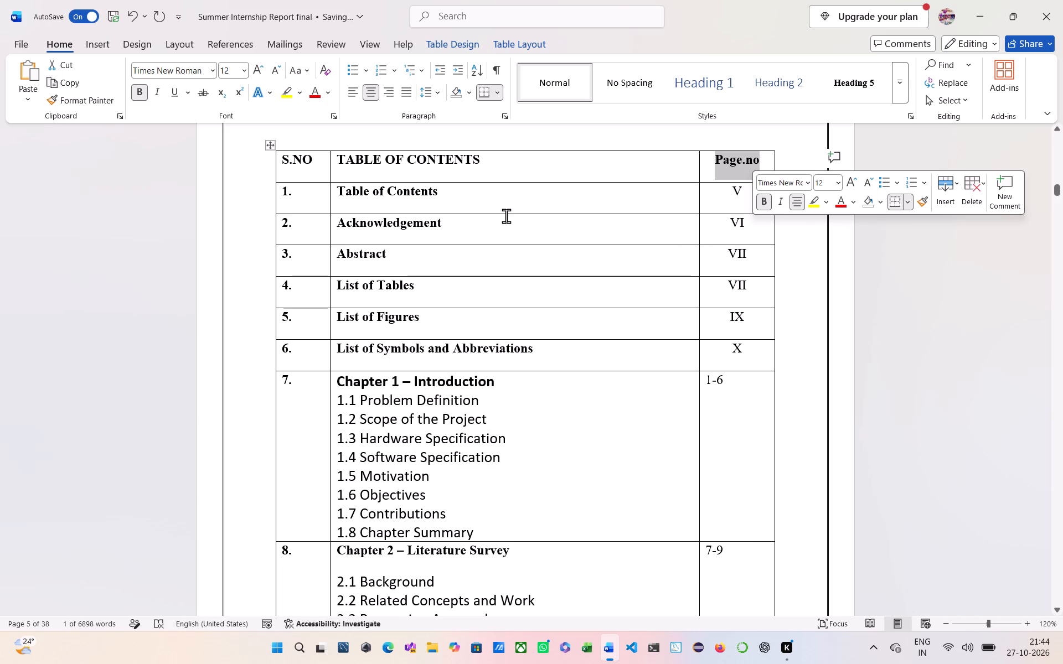
Center the page numbers for Chapters 1 to 6 and References in the table of contents.
{"action": "left_click", "coordinate": [762, 423]}
{"action": "scroll", "coordinate": [762, 423], "scroll_direction": "down", "scroll_amount": 2}
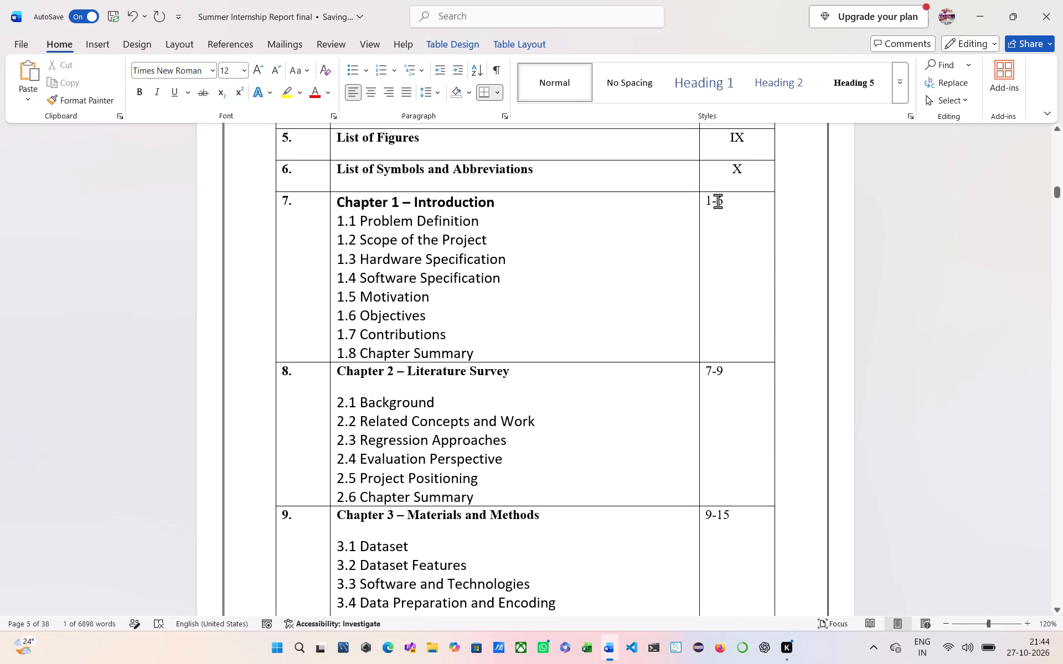
{"action": "left_click_drag", "start_coordinate": [708, 201], "coordinate": [744, 528]}
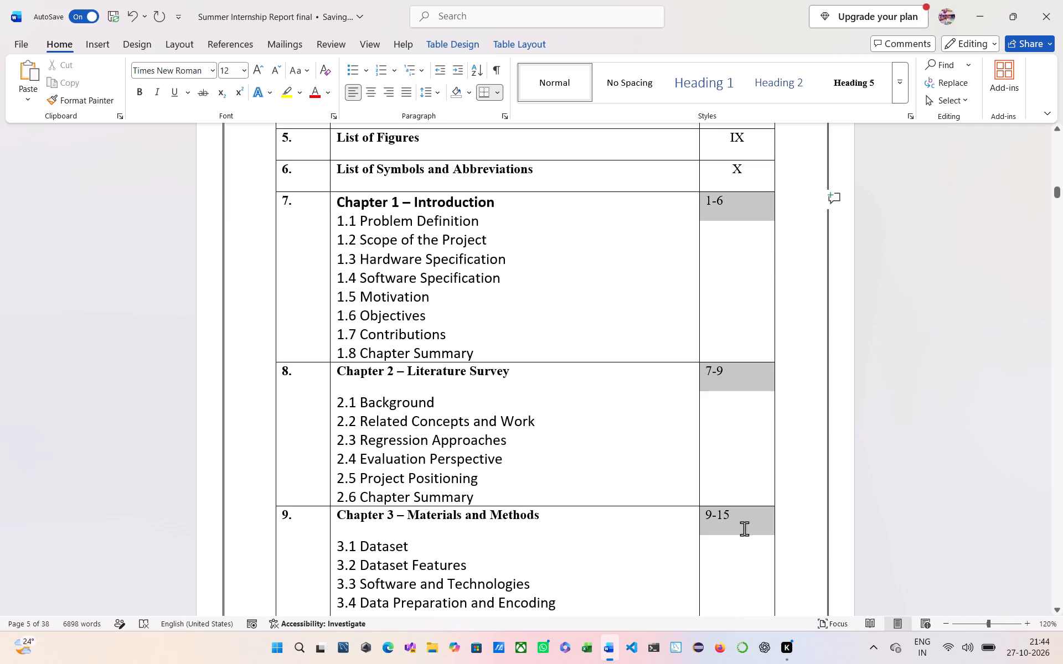
{"action": "left_click_drag", "start_coordinate": [744, 528], "coordinate": [726, 544]}
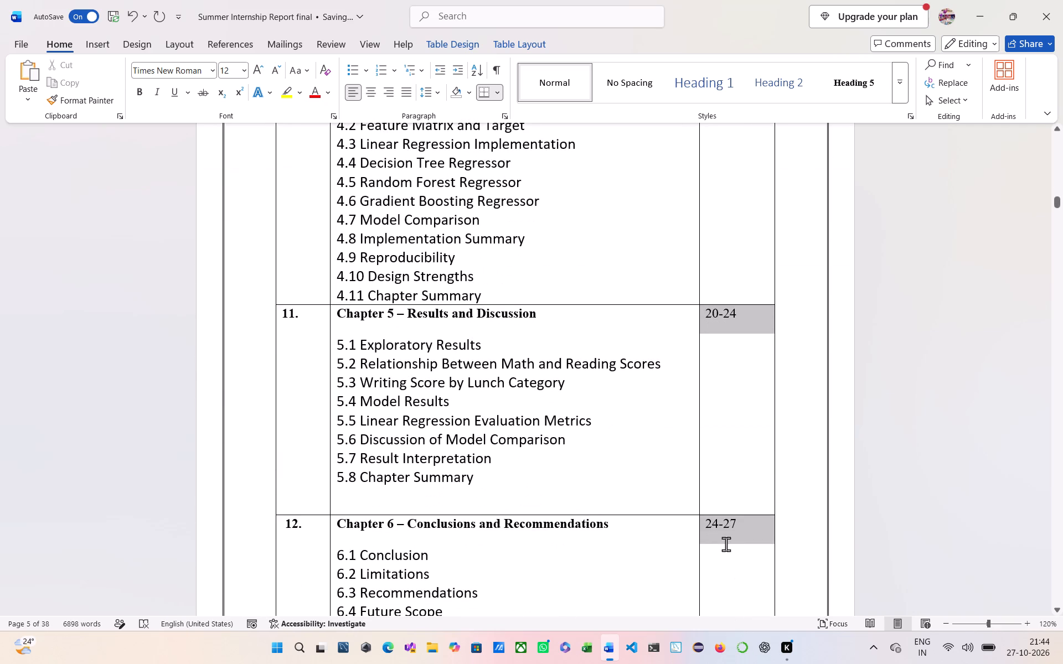
{"action": "left_click_drag", "start_coordinate": [726, 544], "coordinate": [719, 432]}
{"action": "left_click", "coordinate": [371, 92]}
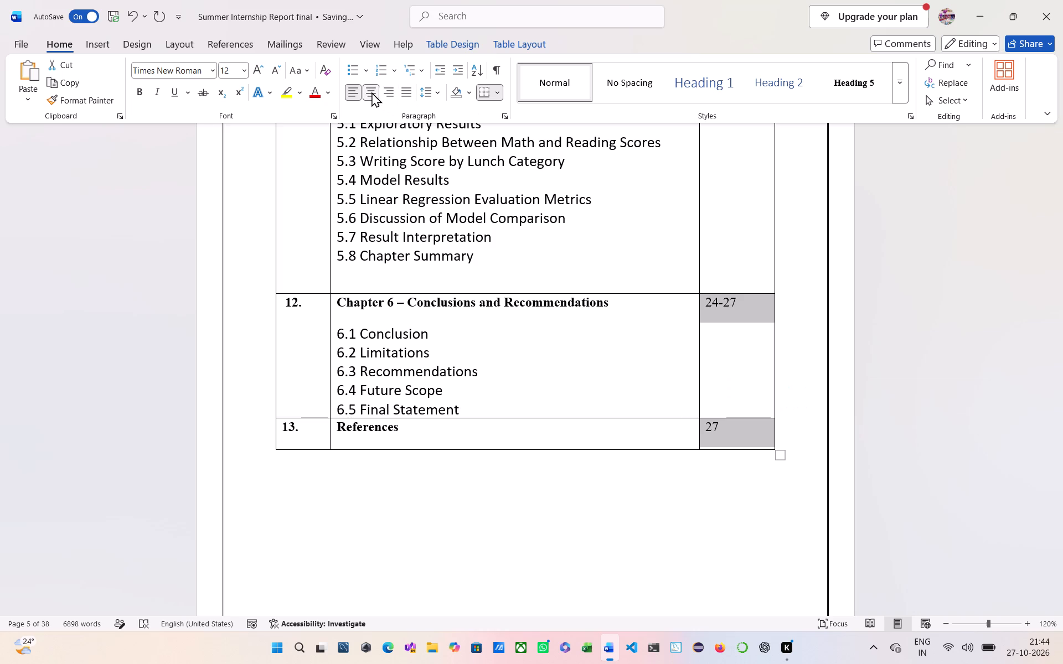
{"action": "left_click", "coordinate": [603, 560]}
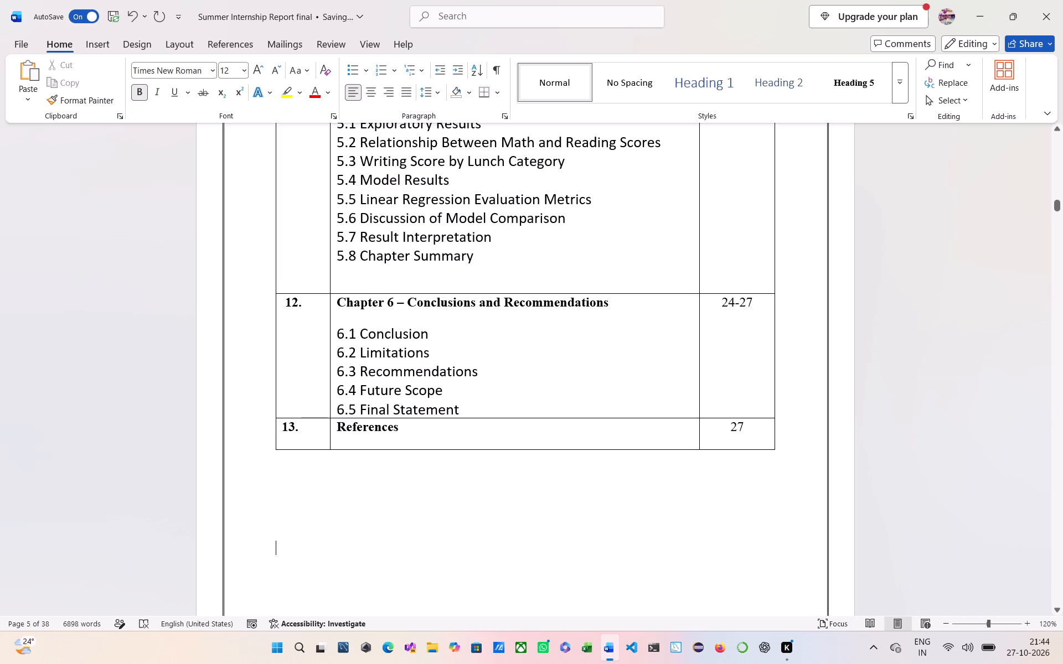
Open the print settings for the report and bring the preview to the cover page.
{"action": "scroll", "coordinate": [617, 326], "scroll_direction": "up", "scroll_amount": 2}
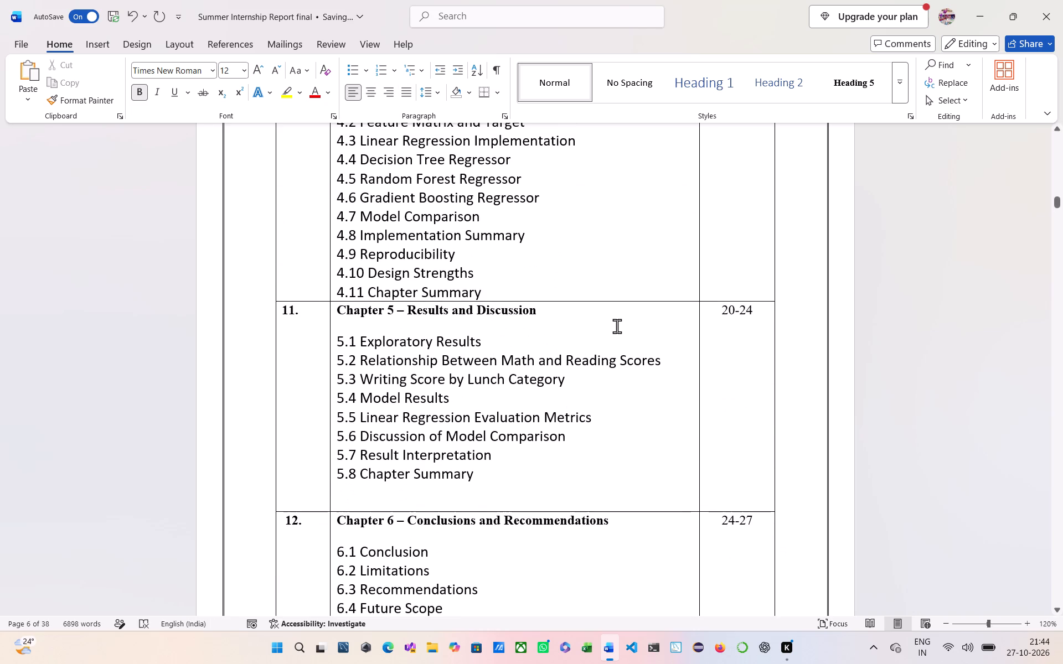
{"action": "scroll", "coordinate": [617, 326], "scroll_direction": "up", "scroll_amount": 4}
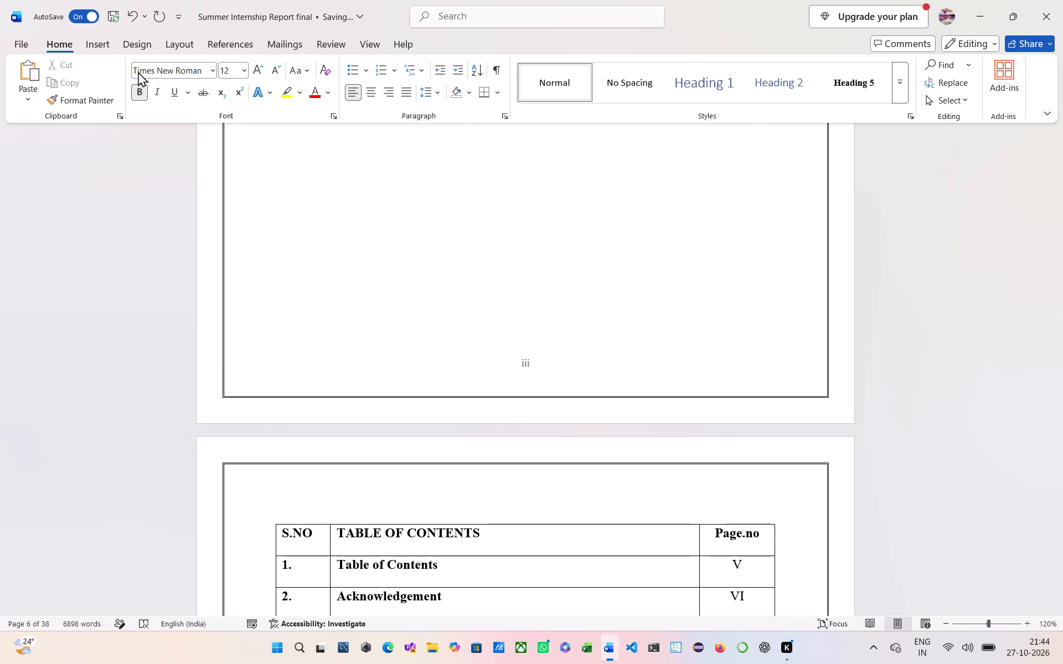
{"action": "left_click", "coordinate": [17, 46]}
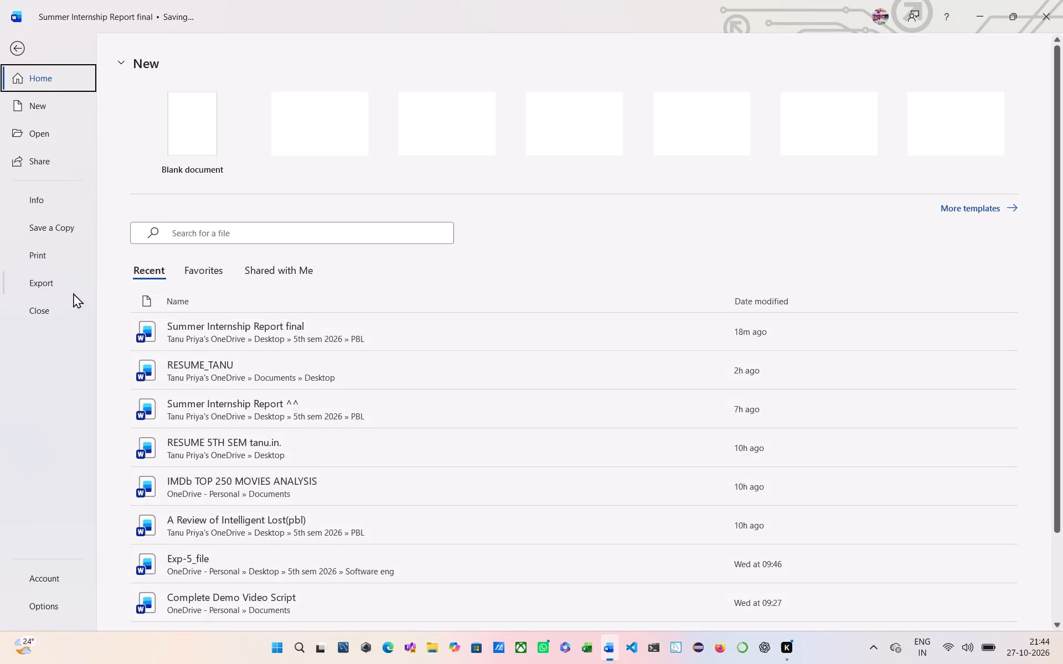
{"action": "left_click", "coordinate": [40, 255]}
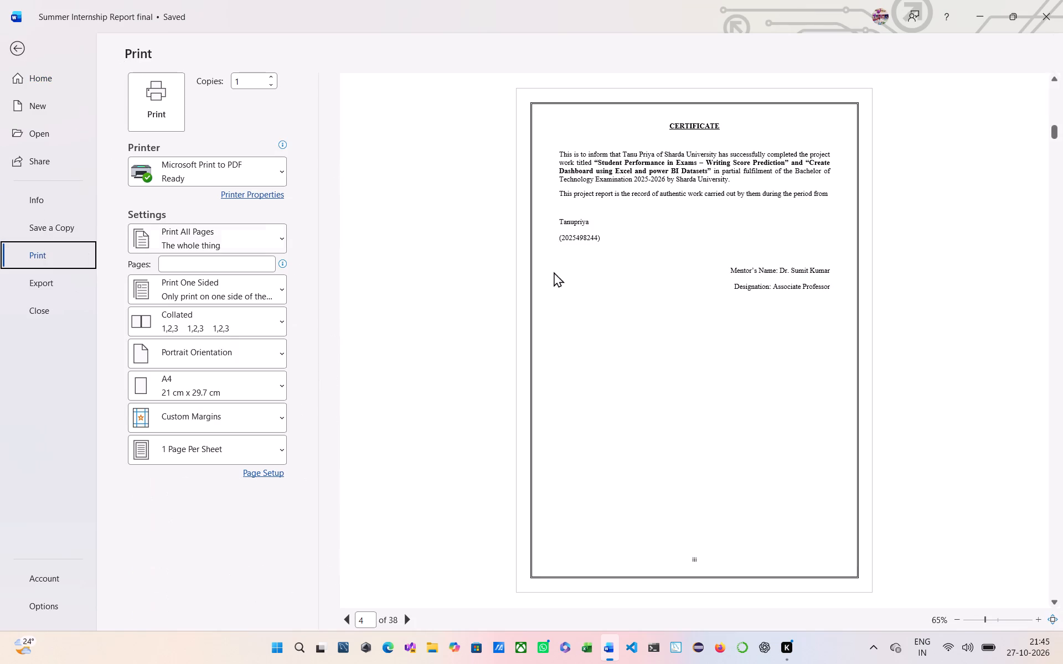
{"action": "scroll", "coordinate": [610, 250], "scroll_direction": "up", "scroll_amount": 7}
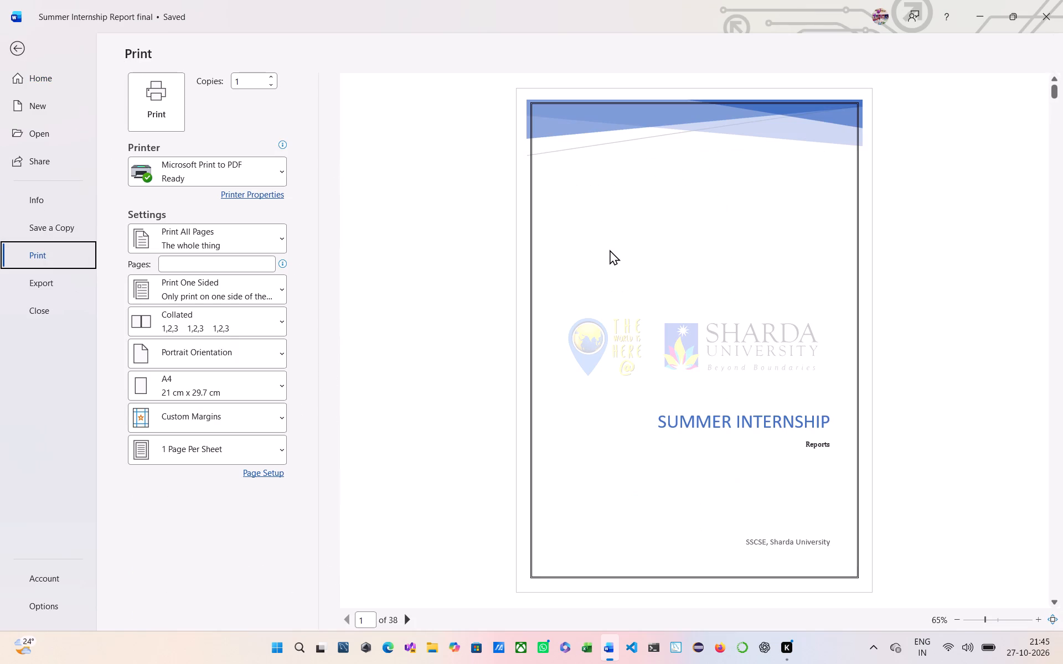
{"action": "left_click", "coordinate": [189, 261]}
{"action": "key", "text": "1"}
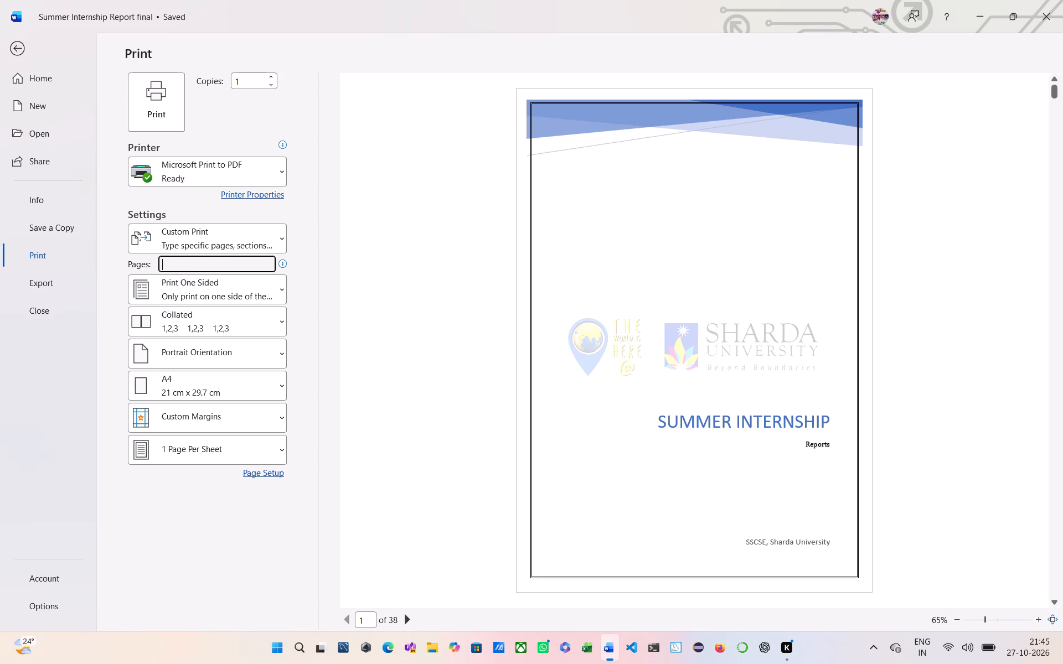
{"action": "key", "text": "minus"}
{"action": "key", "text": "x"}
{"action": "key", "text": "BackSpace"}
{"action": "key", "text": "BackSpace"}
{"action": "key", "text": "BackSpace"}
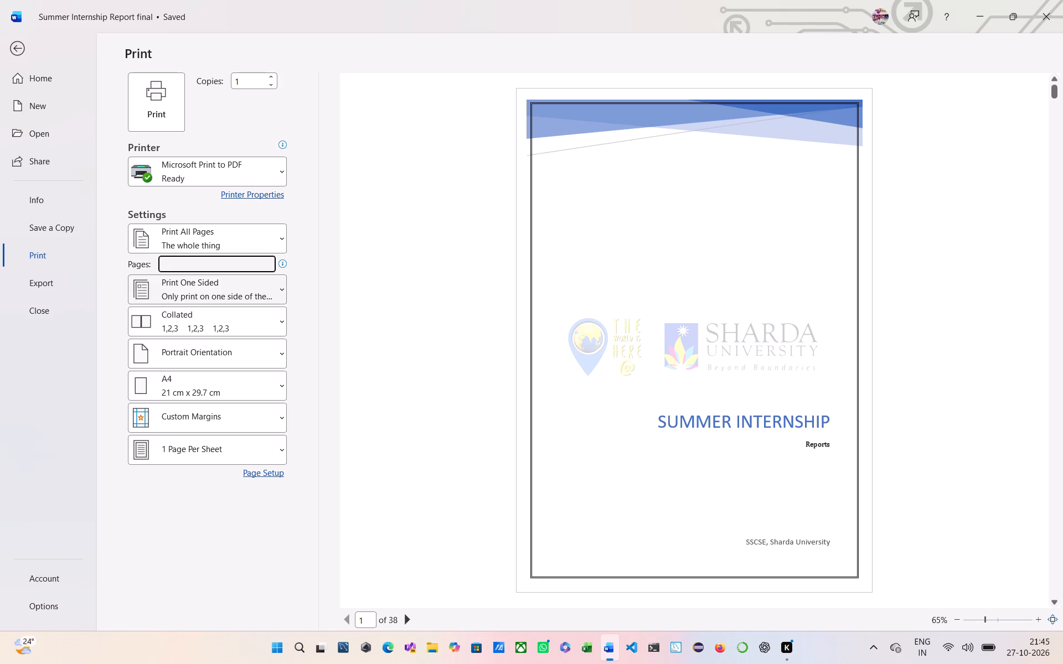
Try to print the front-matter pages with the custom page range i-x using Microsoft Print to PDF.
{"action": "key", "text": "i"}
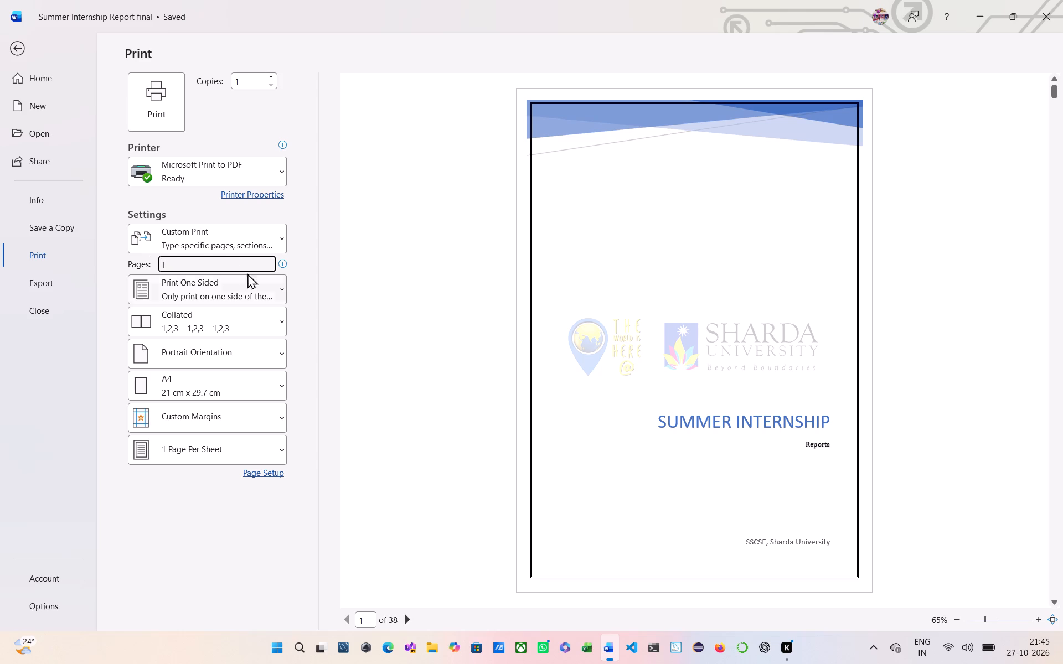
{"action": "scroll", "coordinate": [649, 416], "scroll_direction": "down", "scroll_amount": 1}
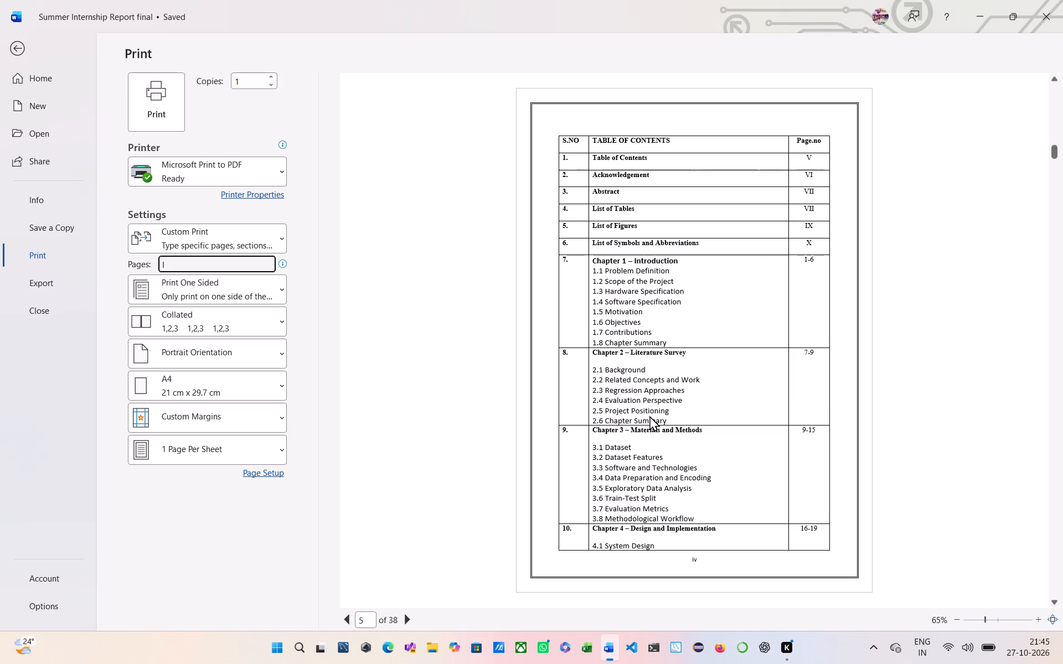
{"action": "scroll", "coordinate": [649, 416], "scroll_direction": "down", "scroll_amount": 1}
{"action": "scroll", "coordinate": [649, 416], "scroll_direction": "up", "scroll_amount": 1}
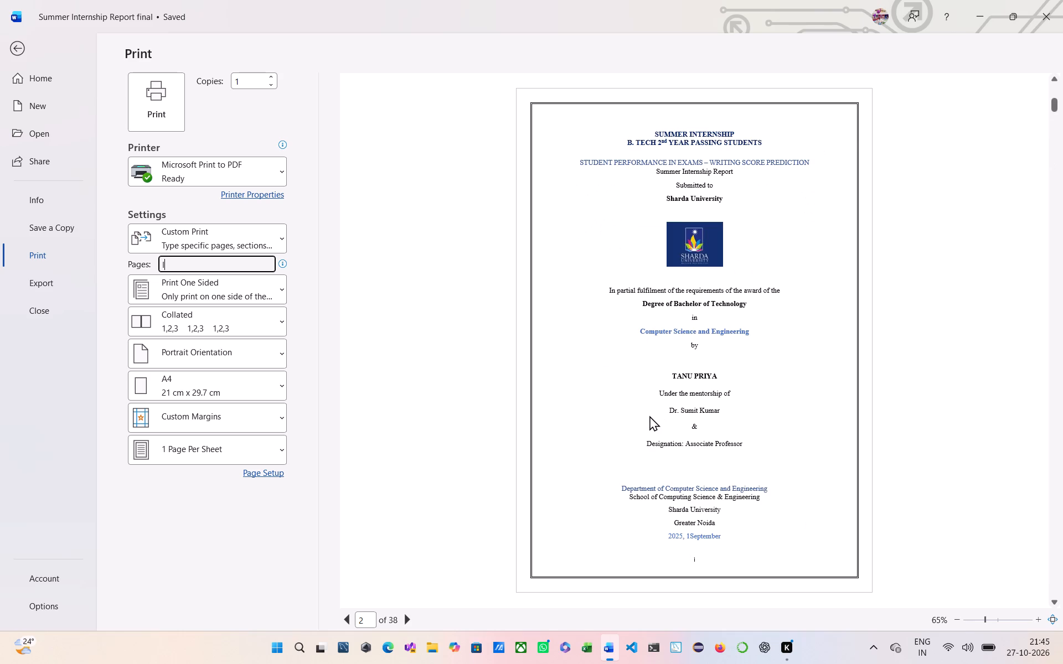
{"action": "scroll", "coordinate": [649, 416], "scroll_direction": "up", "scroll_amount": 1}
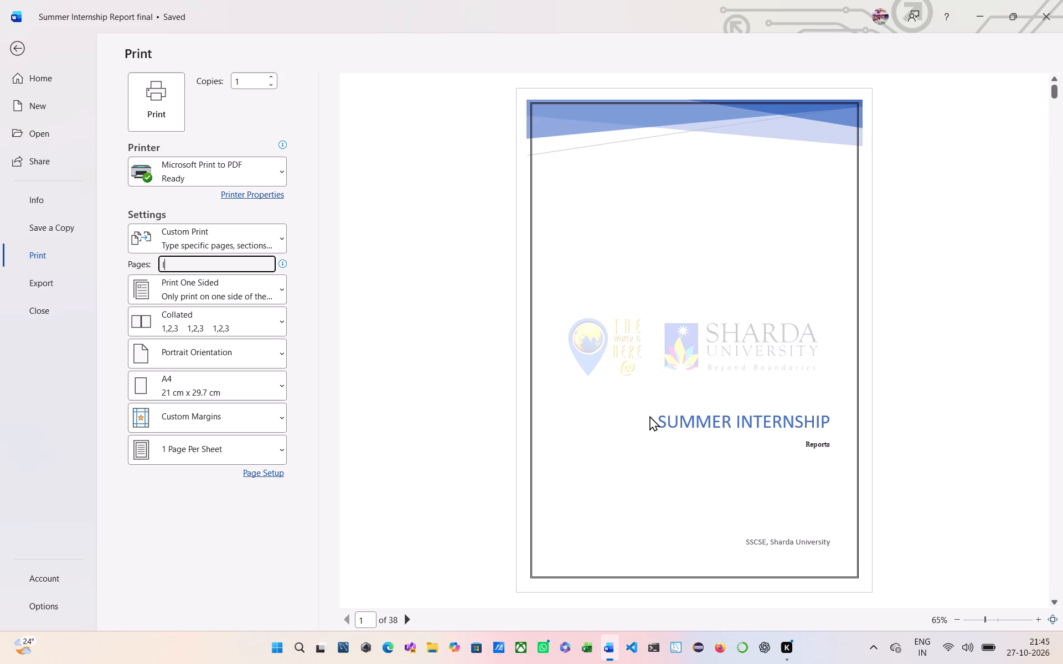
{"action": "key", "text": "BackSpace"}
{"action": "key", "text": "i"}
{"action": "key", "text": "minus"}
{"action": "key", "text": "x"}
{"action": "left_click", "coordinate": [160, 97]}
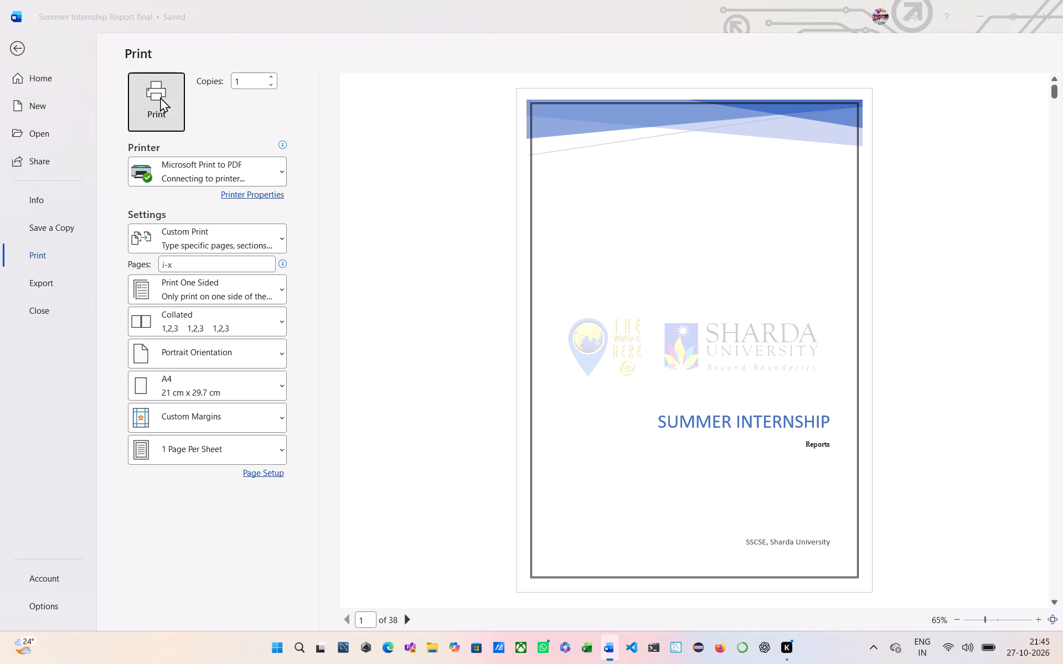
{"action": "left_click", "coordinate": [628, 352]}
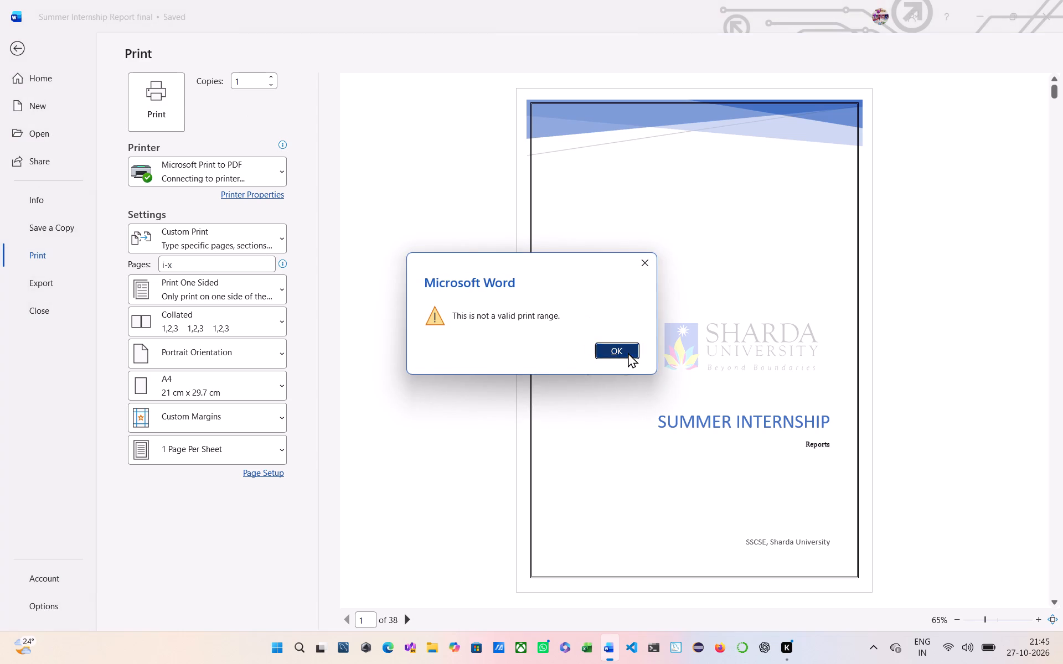
Change the custom page range to 1-10 and print those pages with Microsoft Print to PDF.
{"action": "left_click", "coordinate": [184, 262]}
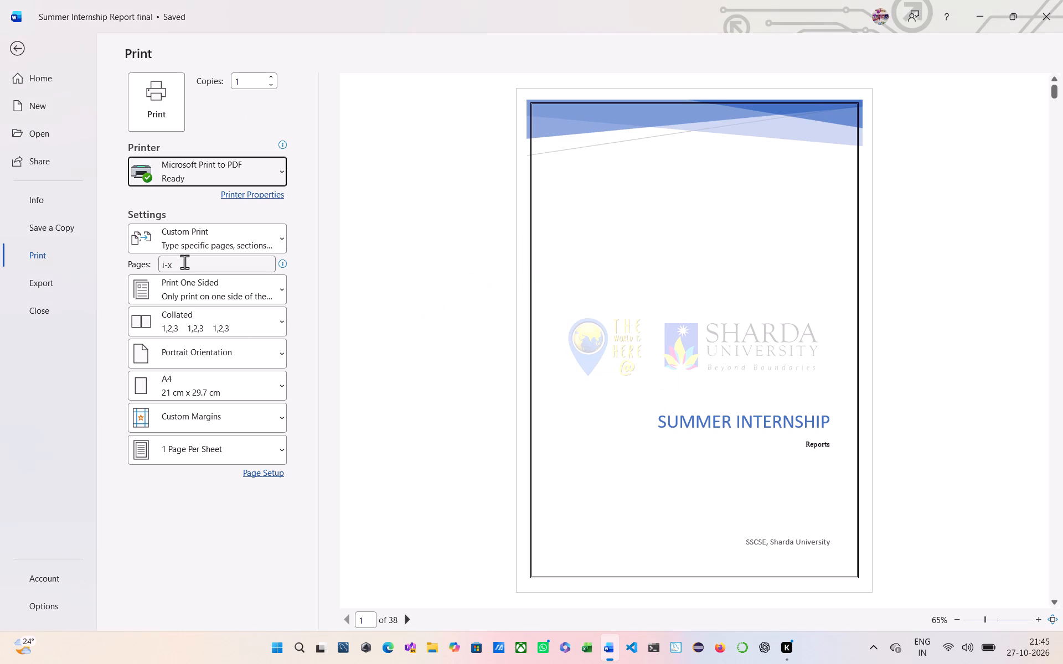
{"action": "key", "text": "BackSpace"}
{"action": "key", "text": "1"}
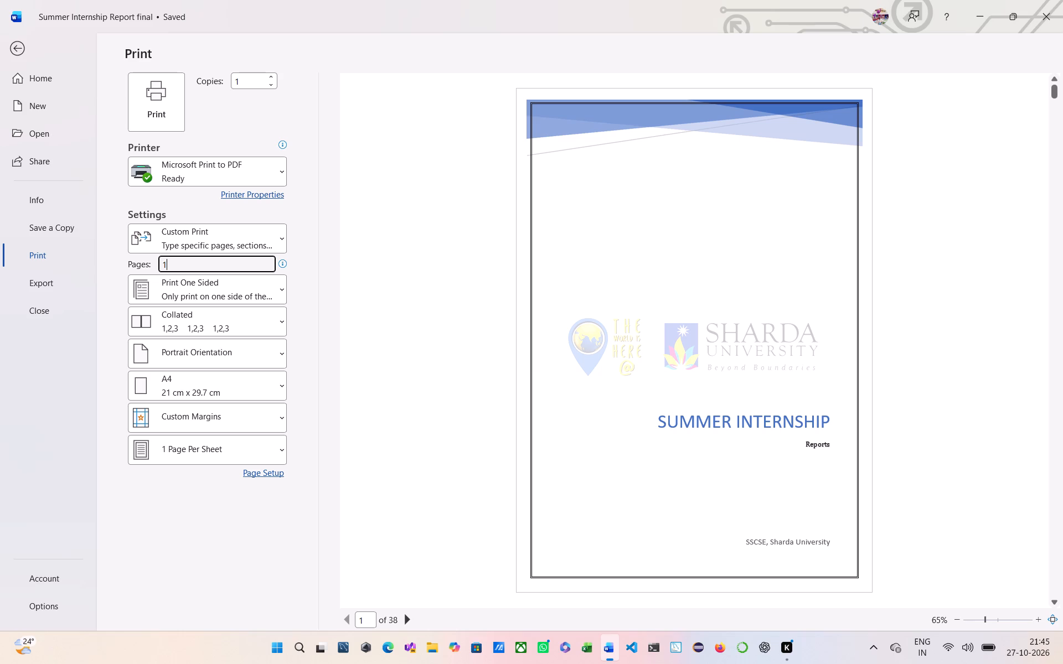
{"action": "type", "text": "-1"}
{"action": "key", "text": "0"}
{"action": "left_click", "coordinate": [158, 105]}
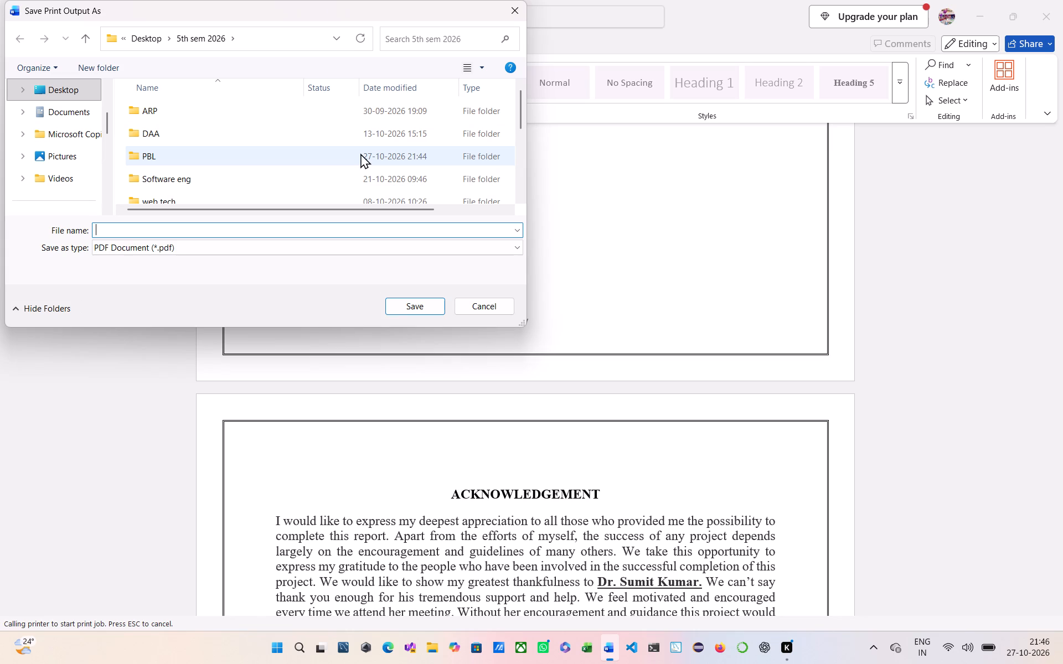
Name the PDF print output intership2 in the 5th sem 2026 folder.
{"action": "key", "text": "F9"}
{"action": "left_click", "coordinate": [104, 230]}
{"action": "type", "text": "intership"}
{"action": "key", "text": "3"}
{"action": "key", "text": "BackSpace"}
{"action": "key", "text": "2"}
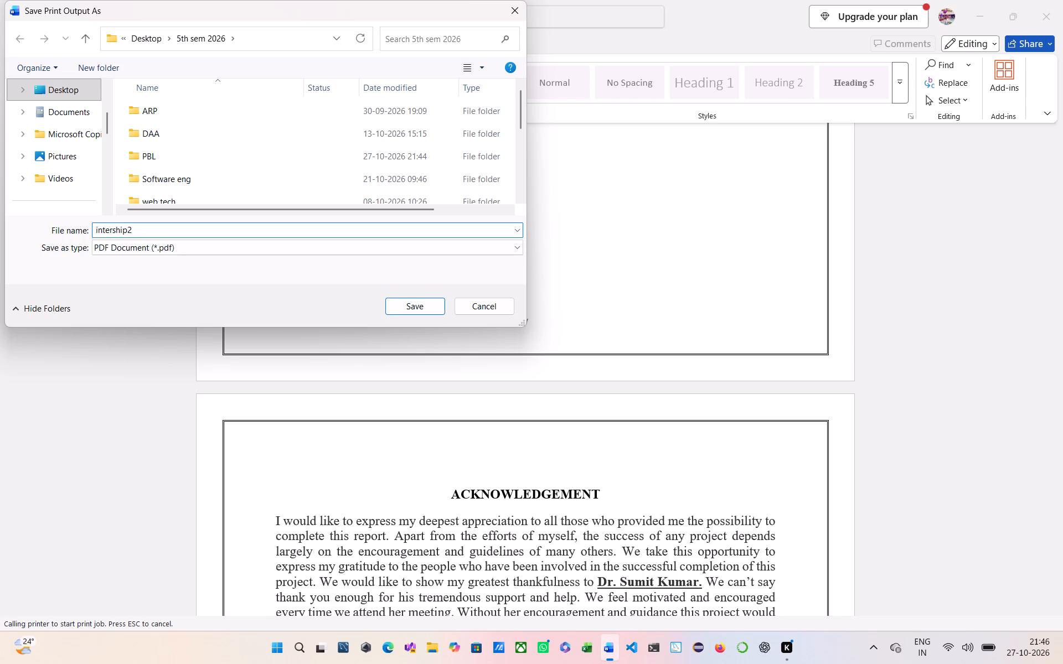
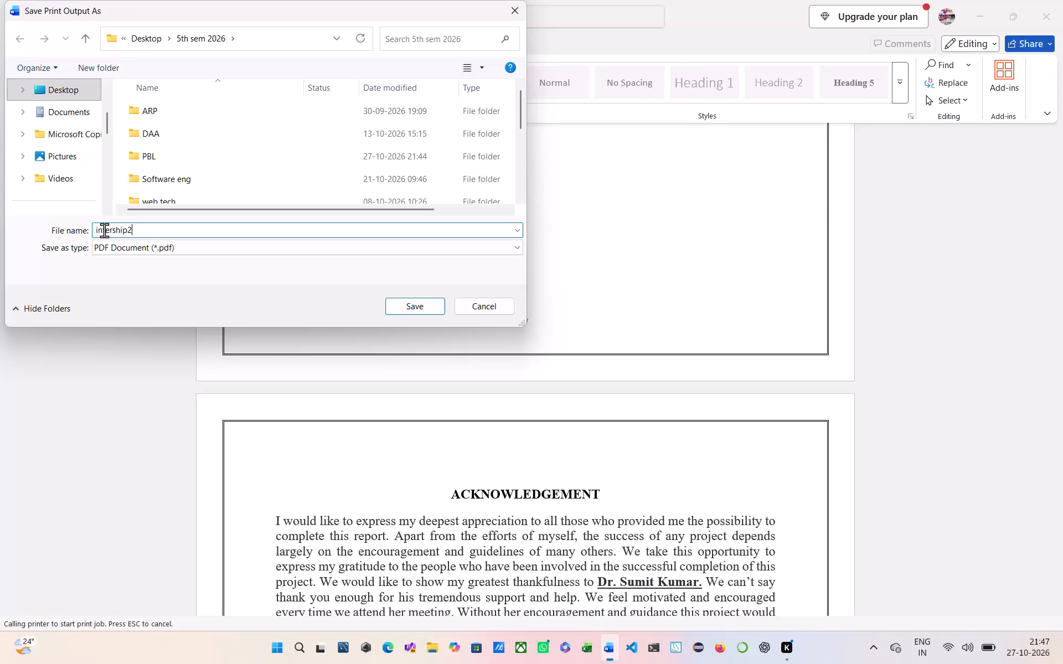
Extend the PDF print output's file name to intership2nd_forntpage, keeping the 5th sem 2026 folder as the save location.
{"action": "key", "text": "n"}
{"action": "key", "text": "d"}
{"action": "key", "text": "shift+underscore"}
{"action": "type", "text": "fornt"}
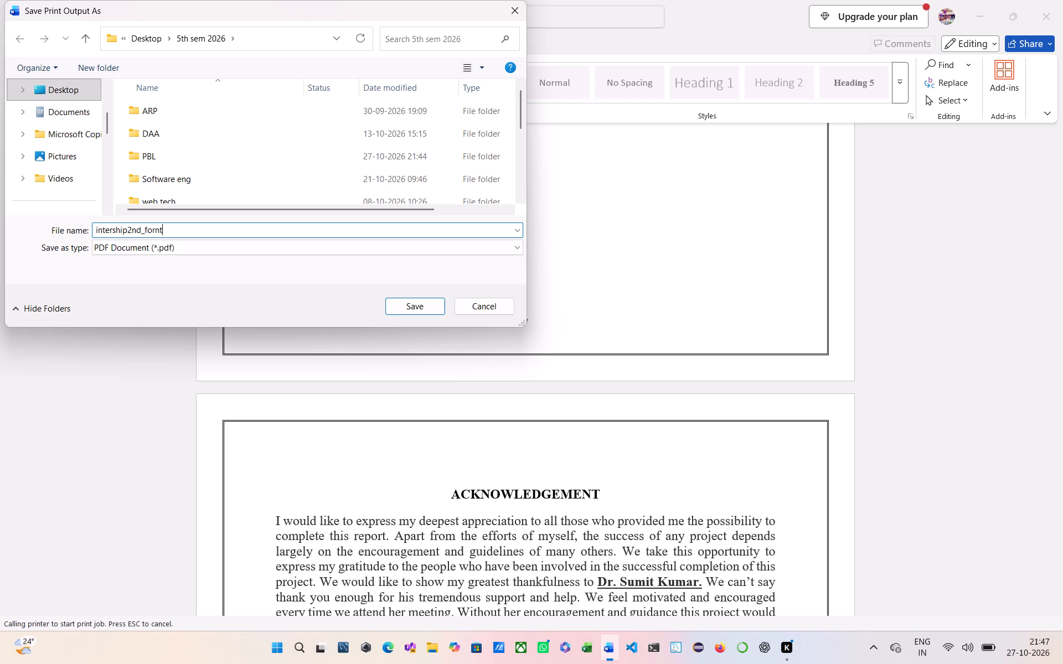
{"action": "type", "text": "page"}
{"action": "scroll", "coordinate": [201, 168], "scroll_direction": "down", "scroll_amount": 1}
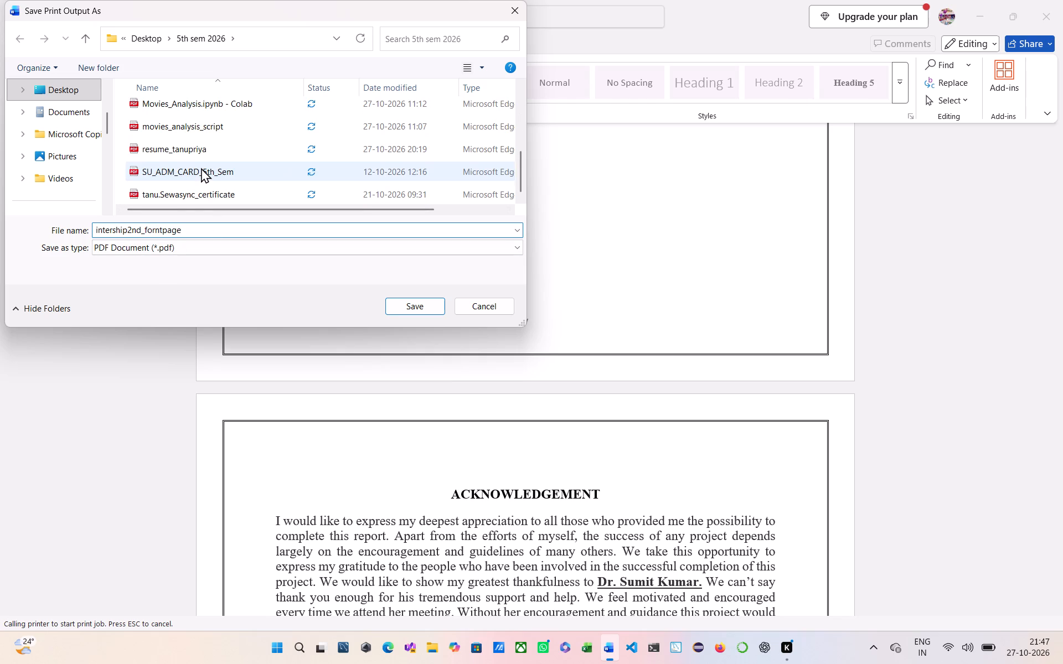
{"action": "scroll", "coordinate": [201, 168], "scroll_direction": "down", "scroll_amount": 2}
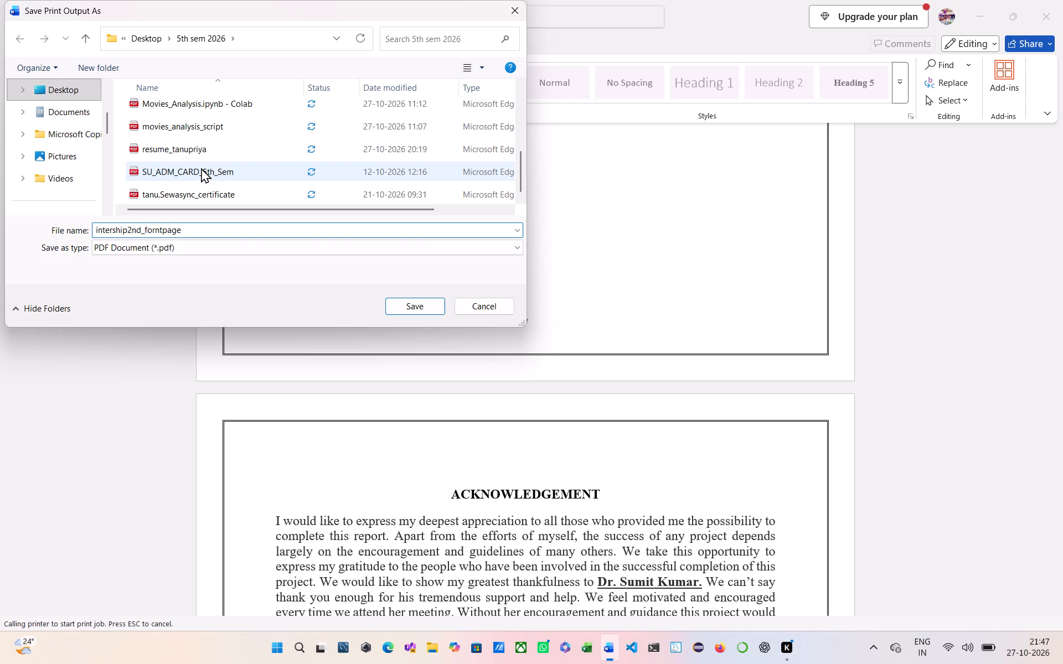
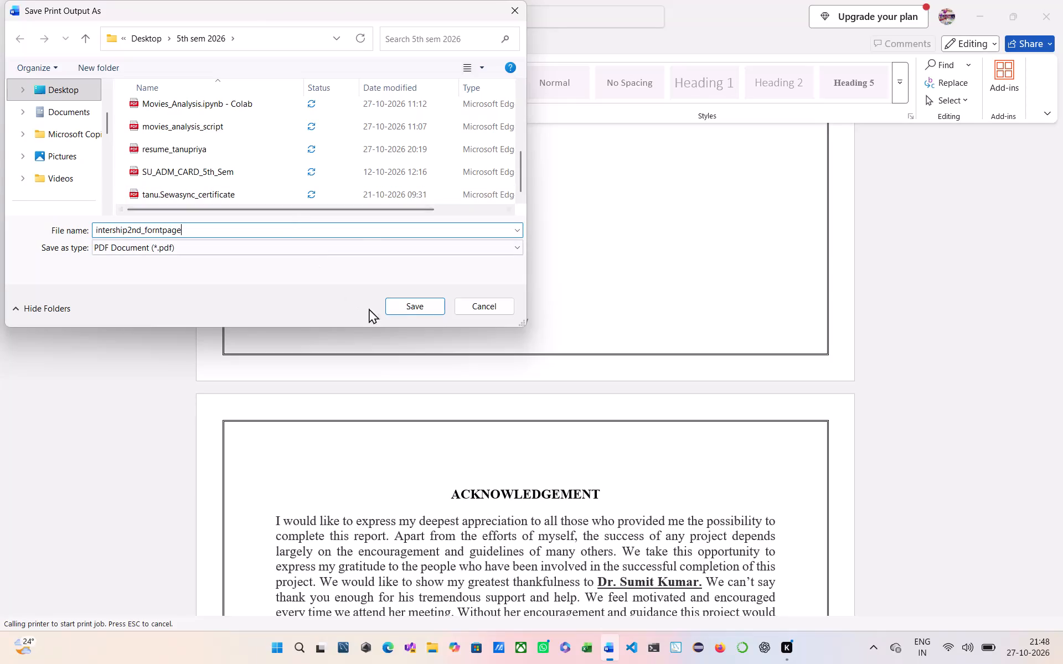
Save the print output as the PDF document intership2nd_forntpage in the 5th sem 2026 folder.
{"action": "left_click", "coordinate": [420, 304]}
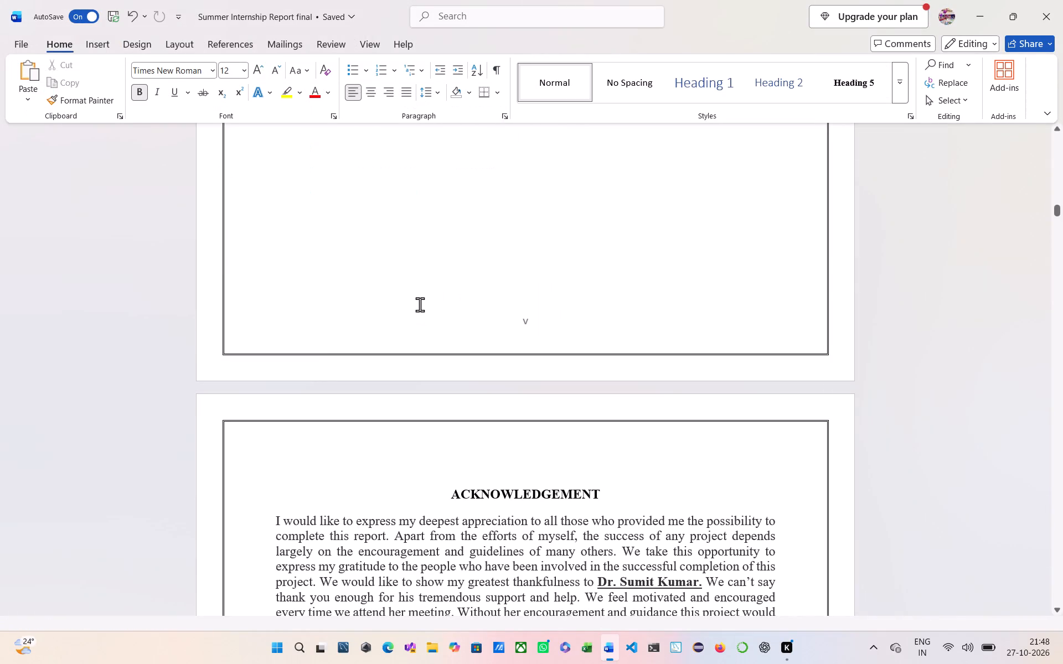
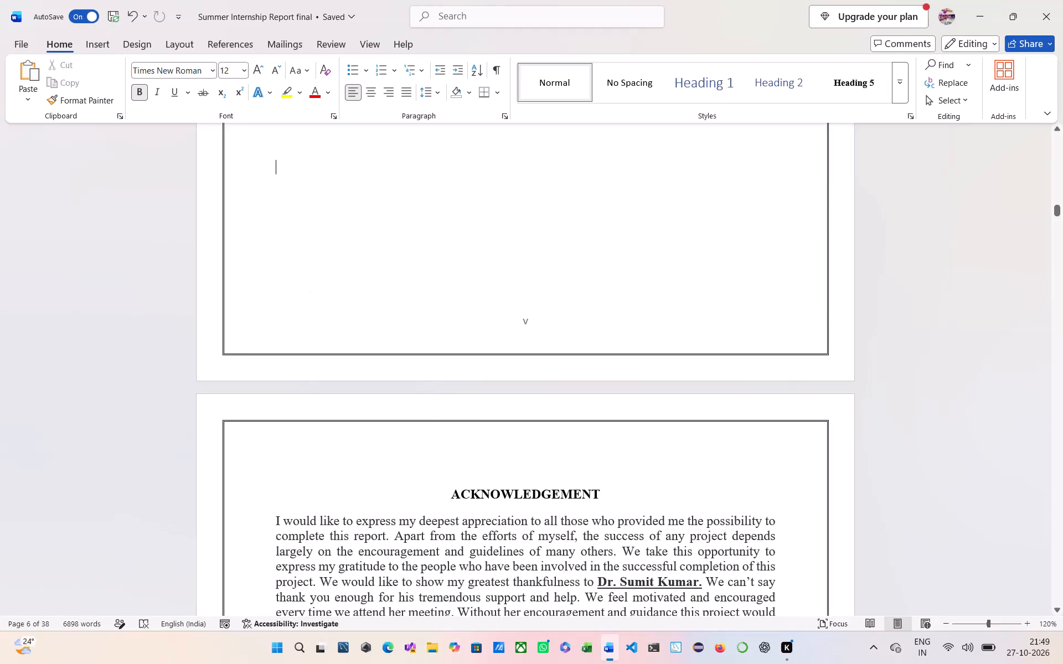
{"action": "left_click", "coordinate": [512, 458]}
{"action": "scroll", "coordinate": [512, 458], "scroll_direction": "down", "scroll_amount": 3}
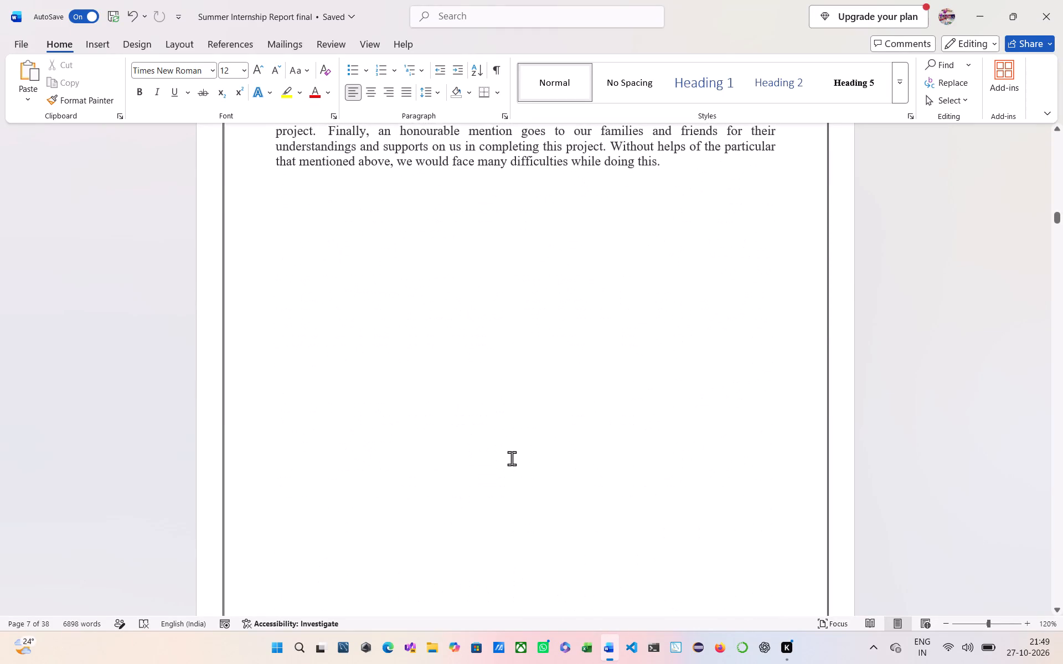
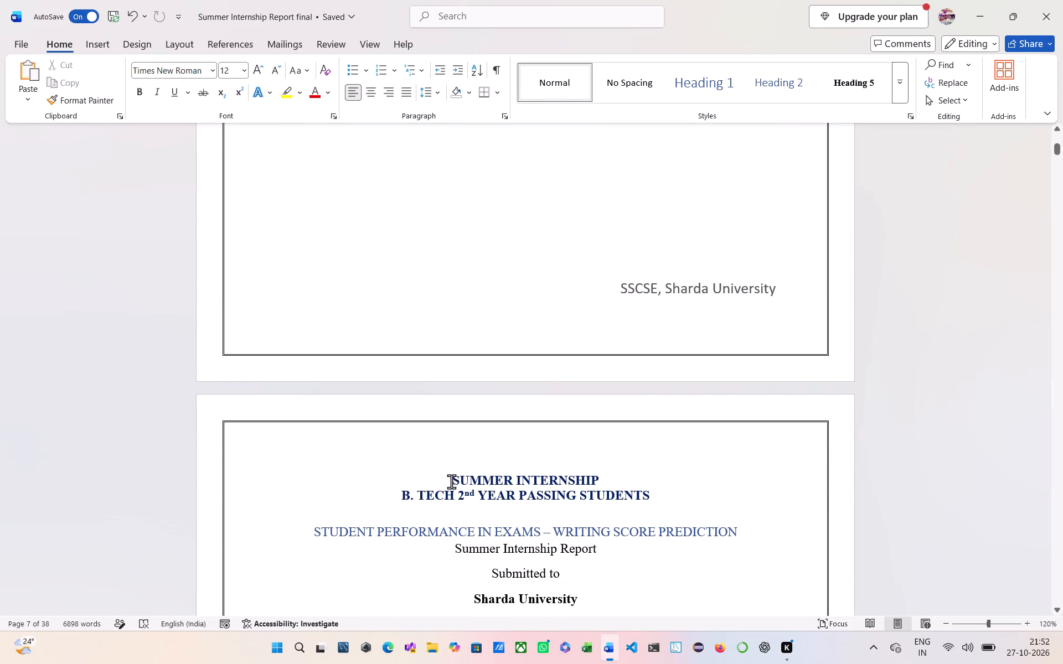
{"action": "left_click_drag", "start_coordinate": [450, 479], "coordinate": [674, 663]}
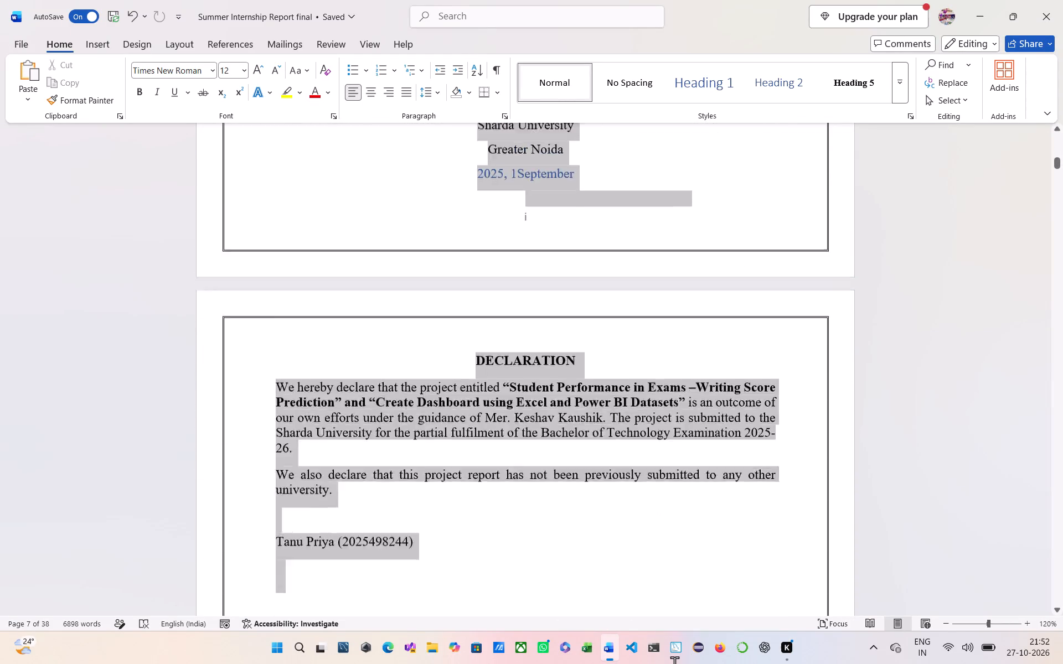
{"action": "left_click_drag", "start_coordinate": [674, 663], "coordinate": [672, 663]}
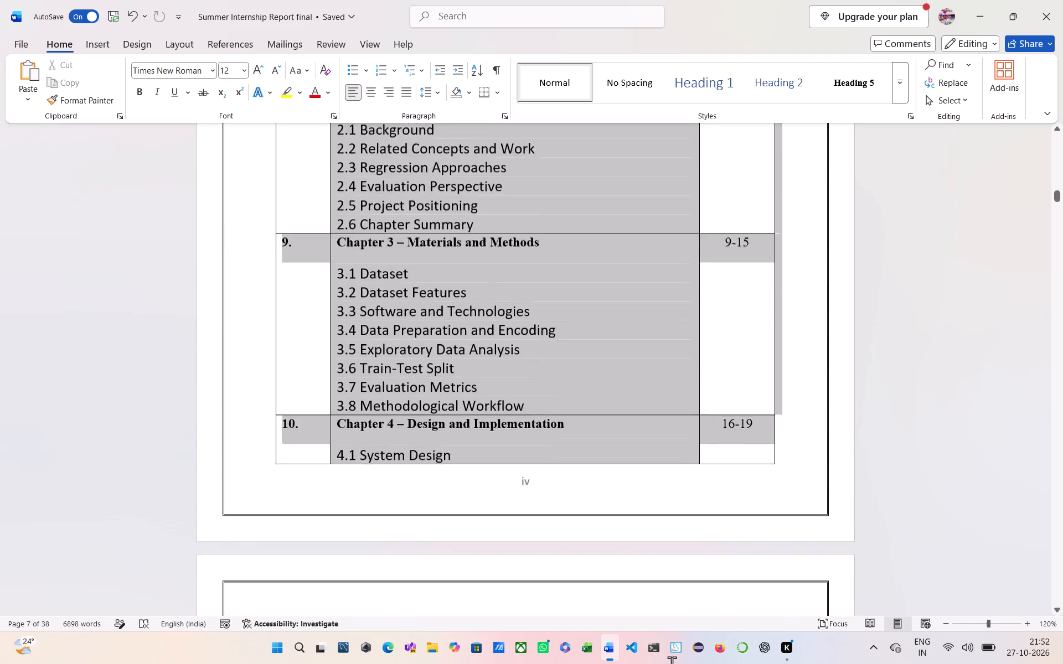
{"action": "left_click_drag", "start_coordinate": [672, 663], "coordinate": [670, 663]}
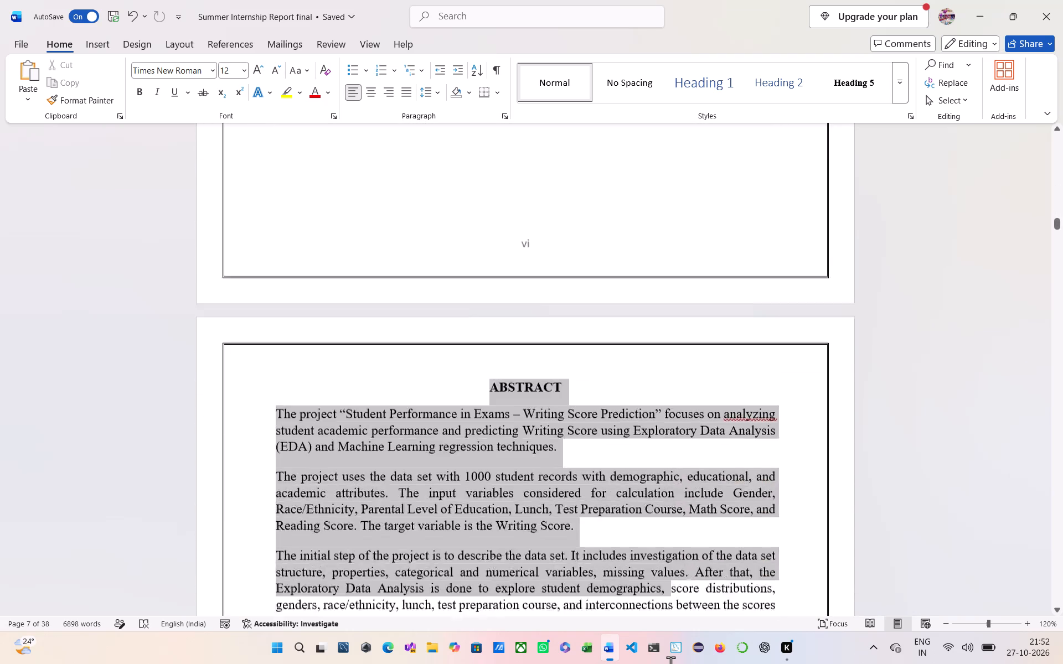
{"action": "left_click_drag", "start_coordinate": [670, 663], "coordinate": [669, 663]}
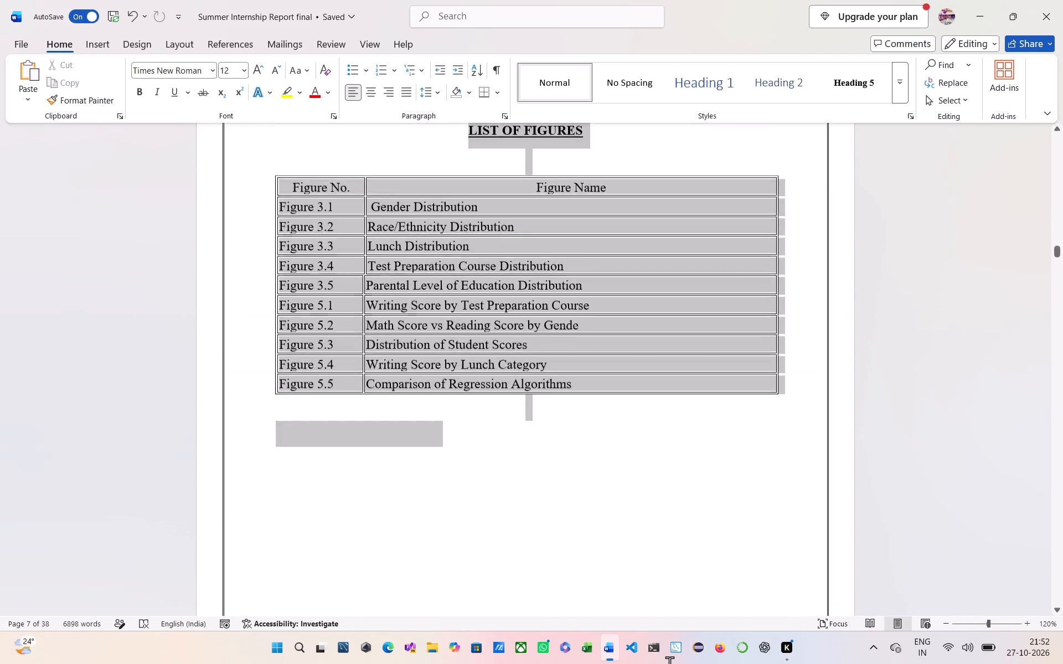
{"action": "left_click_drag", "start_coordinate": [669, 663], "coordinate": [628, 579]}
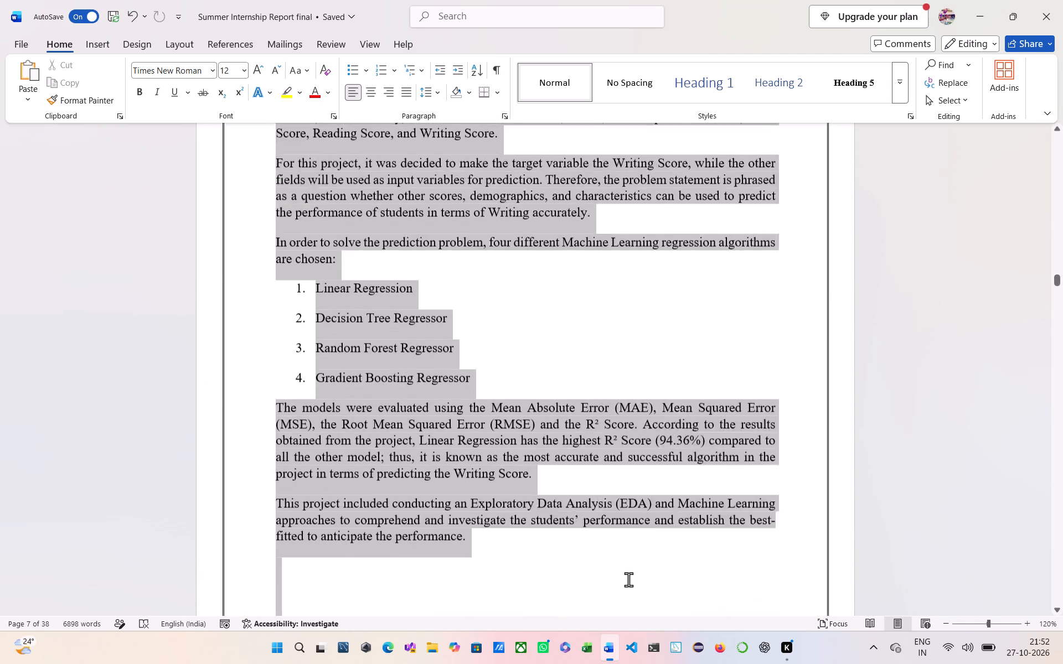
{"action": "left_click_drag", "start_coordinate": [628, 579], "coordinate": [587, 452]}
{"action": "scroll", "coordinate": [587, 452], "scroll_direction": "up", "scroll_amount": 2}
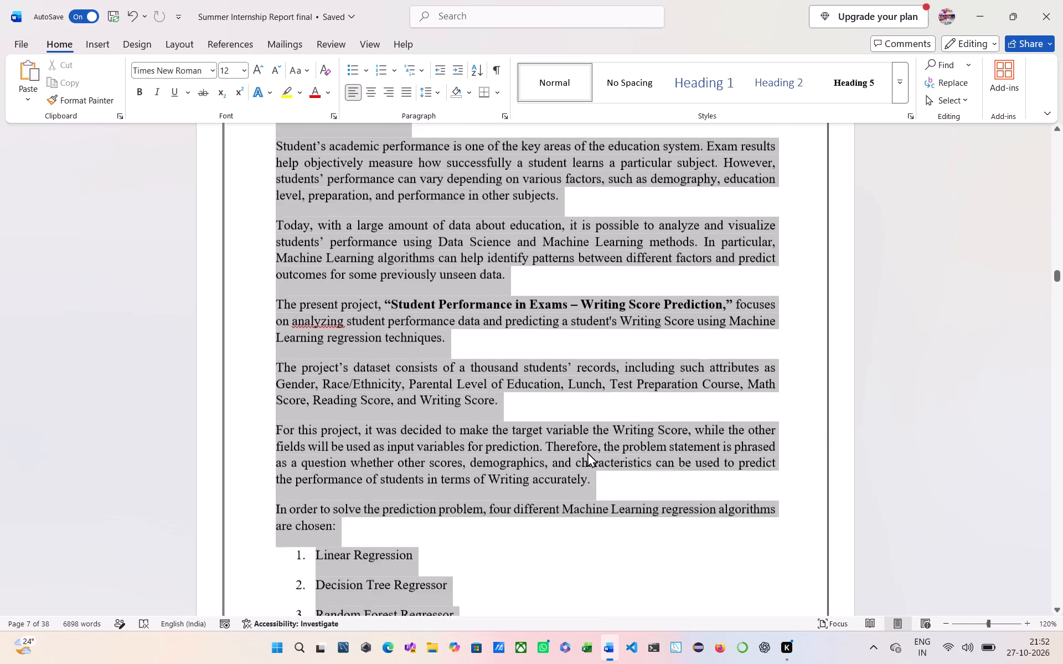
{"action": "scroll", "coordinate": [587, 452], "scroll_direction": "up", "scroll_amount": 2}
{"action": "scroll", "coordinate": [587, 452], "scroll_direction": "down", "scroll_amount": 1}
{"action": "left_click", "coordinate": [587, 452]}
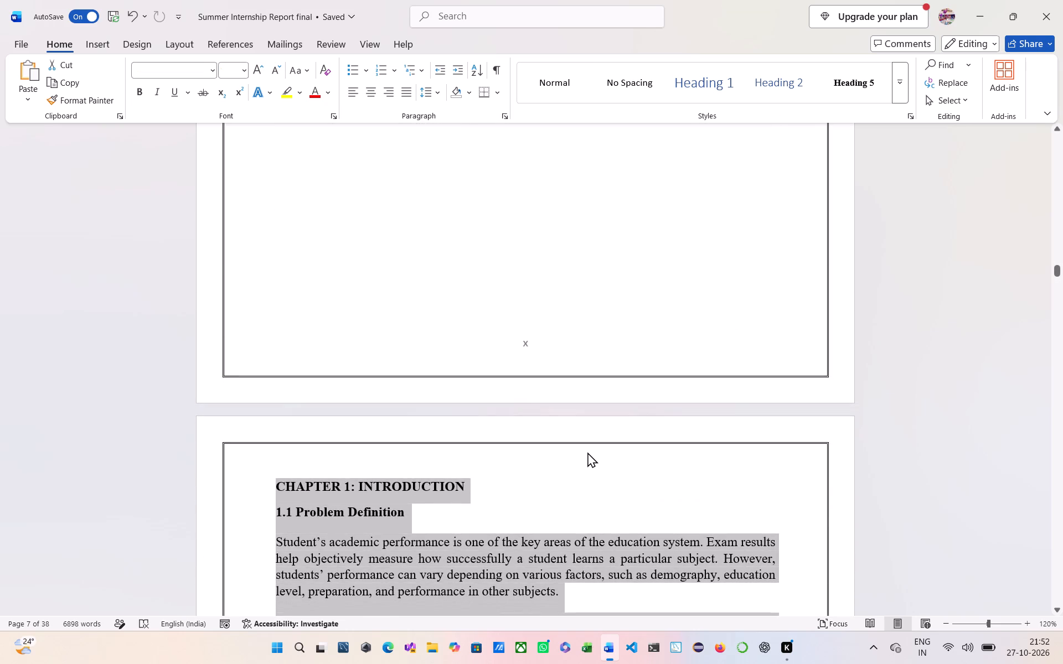
Delete the front matter from the SUMMER INTERNSHIP title page through the end of the LIST OF SYMBOLS table.
{"action": "scroll", "coordinate": [587, 452], "scroll_direction": "up", "scroll_amount": 6}
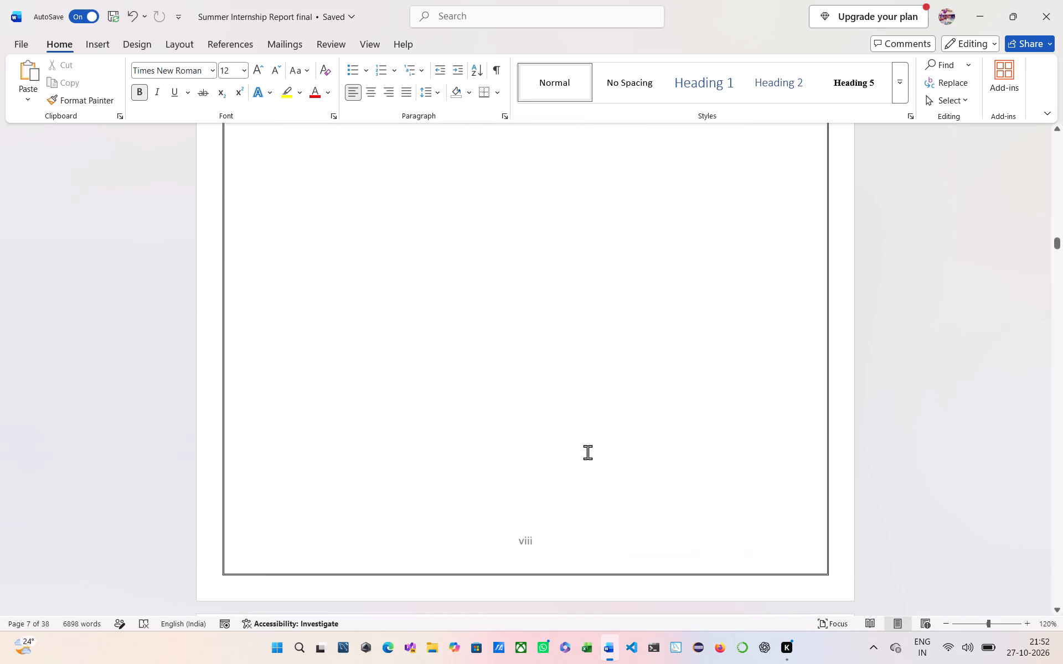
{"action": "scroll", "coordinate": [587, 452], "scroll_direction": "up", "scroll_amount": 8}
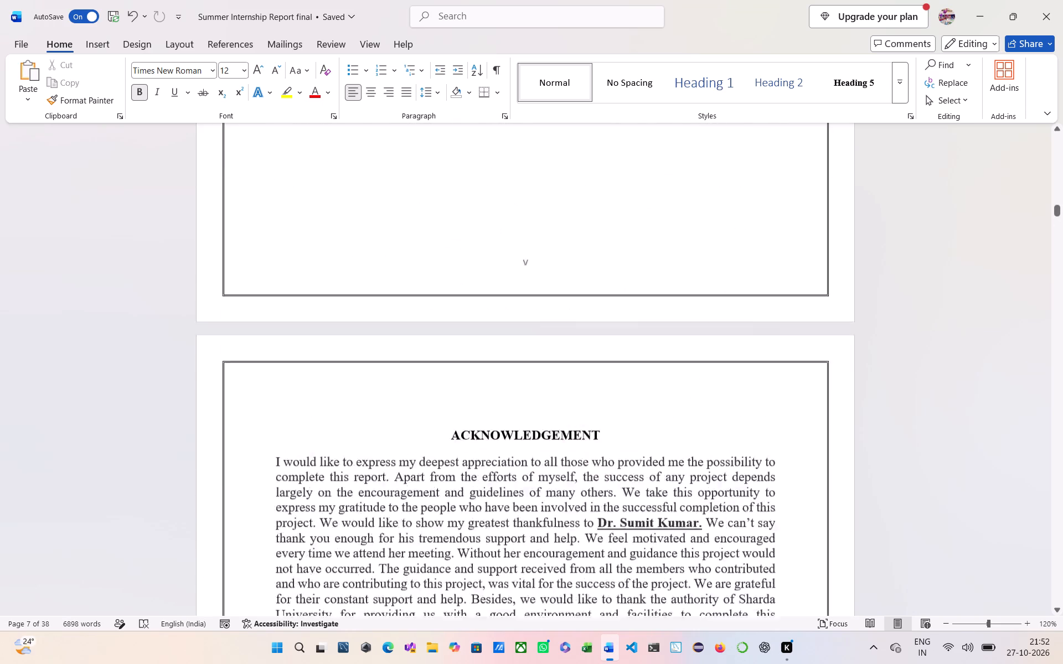
{"action": "scroll", "coordinate": [587, 452], "scroll_direction": "up", "scroll_amount": 8}
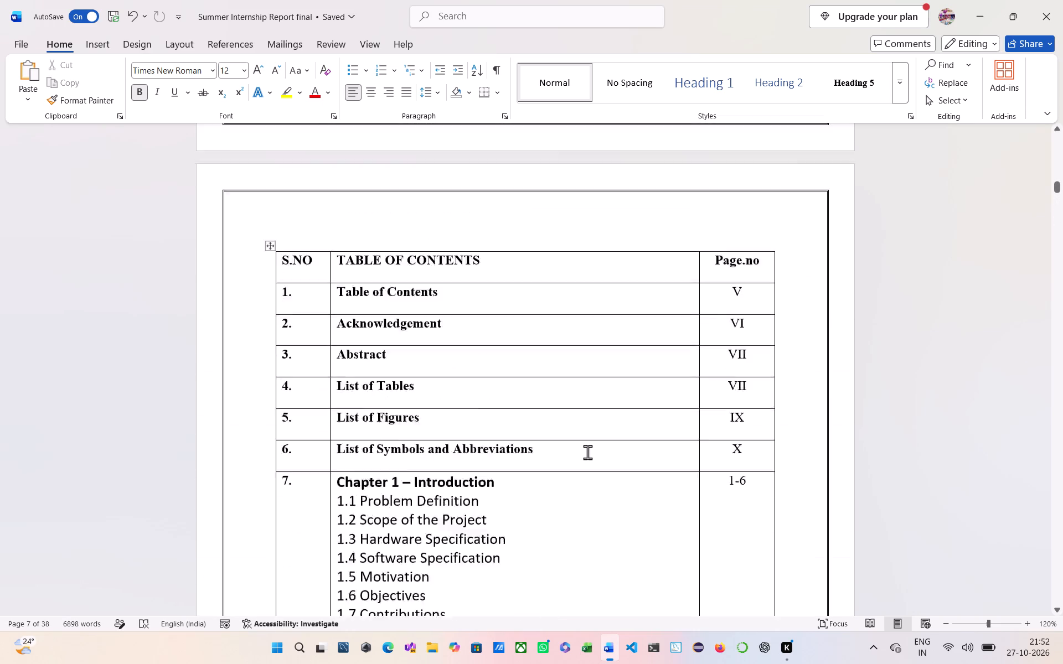
{"action": "scroll", "coordinate": [587, 452], "scroll_direction": "up", "scroll_amount": 7}
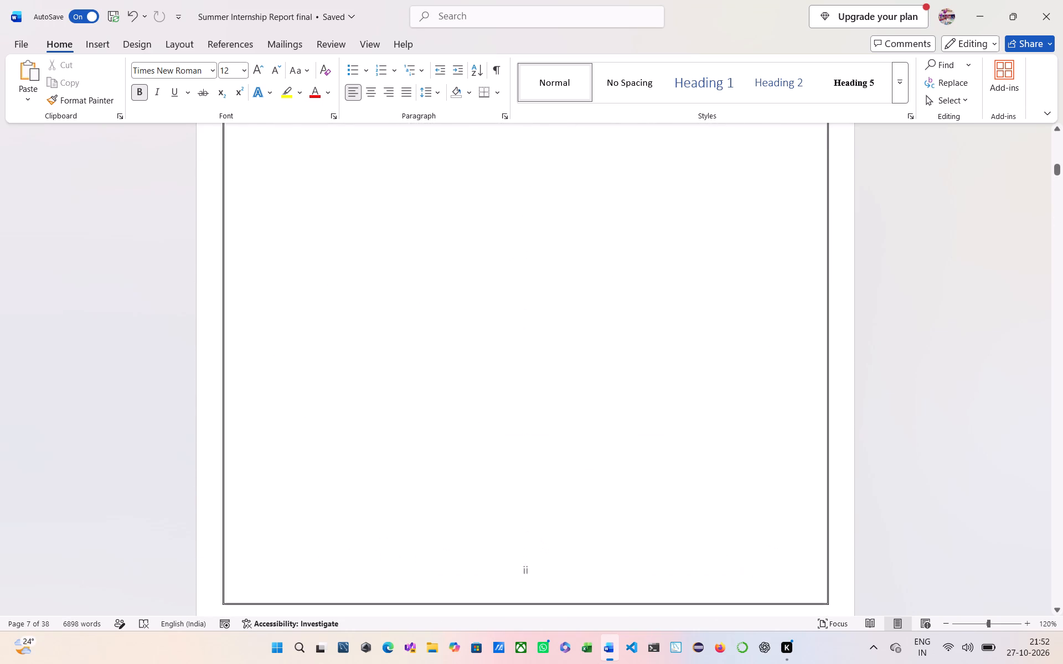
{"action": "scroll", "coordinate": [587, 452], "scroll_direction": "up", "scroll_amount": 6}
{"action": "scroll", "coordinate": [587, 452], "scroll_direction": "down", "scroll_amount": 1}
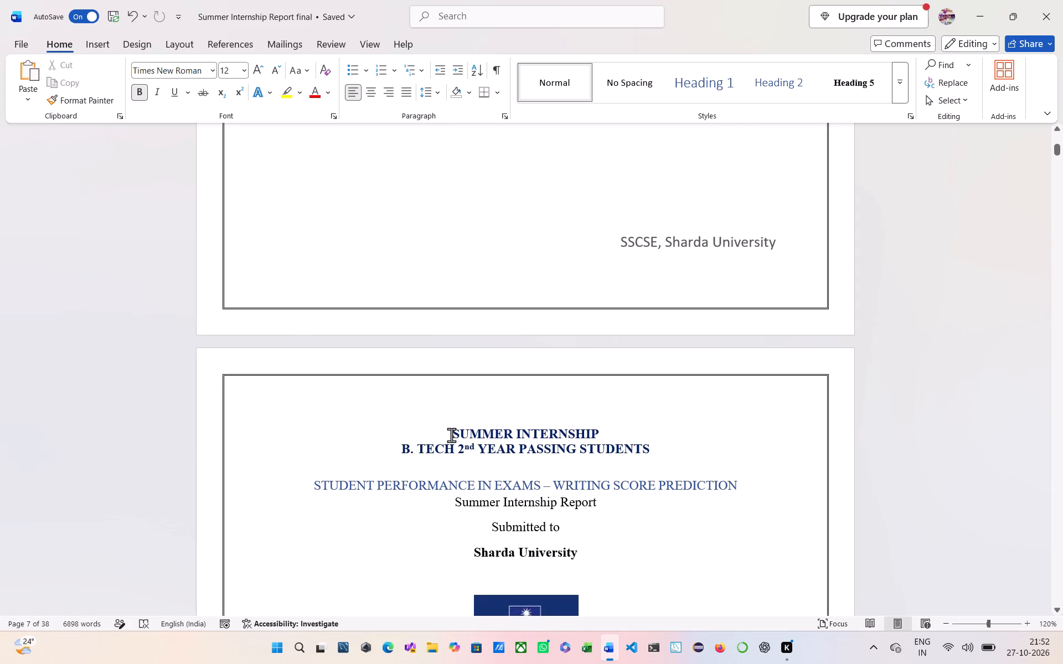
{"action": "left_click_drag", "start_coordinate": [451, 435], "coordinate": [683, 663]}
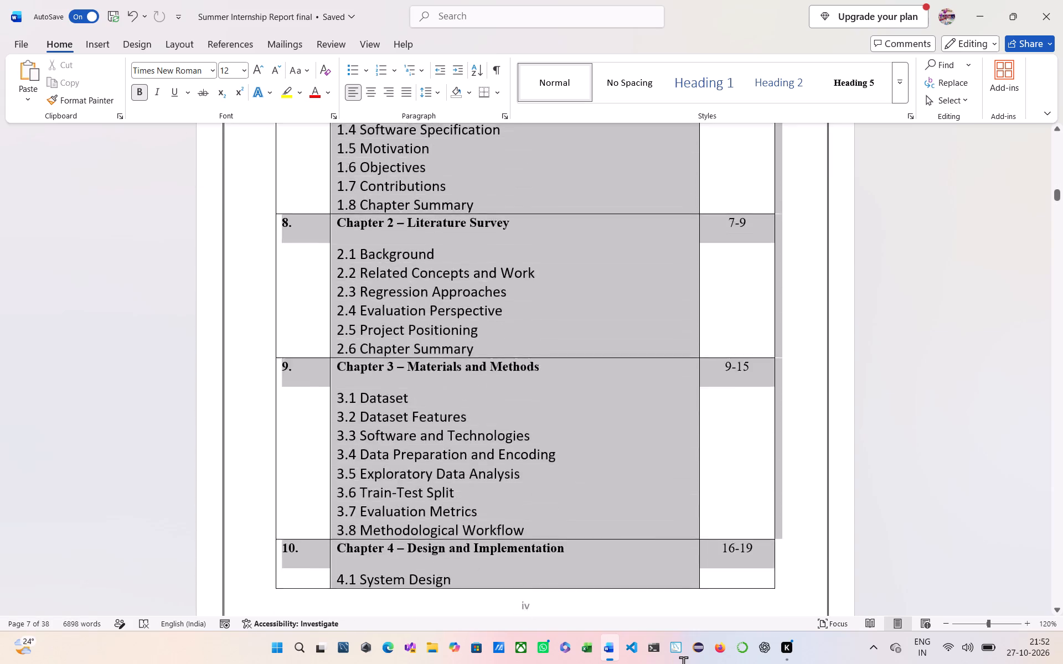
{"action": "left_click_drag", "start_coordinate": [683, 663], "coordinate": [654, 631]}
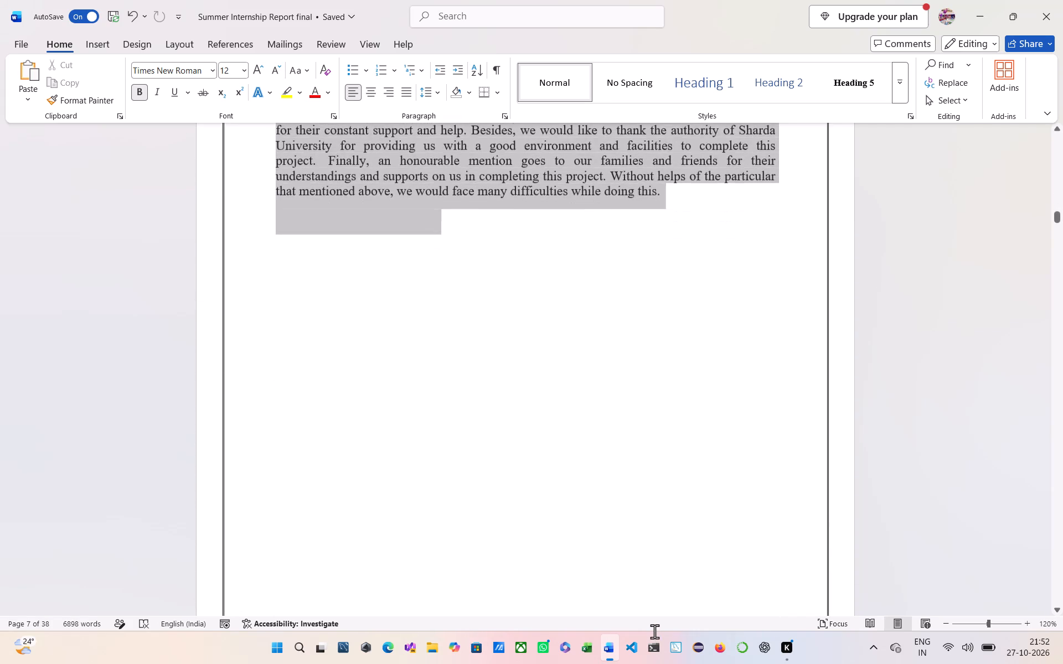
{"action": "left_click_drag", "start_coordinate": [654, 631], "coordinate": [631, 627]}
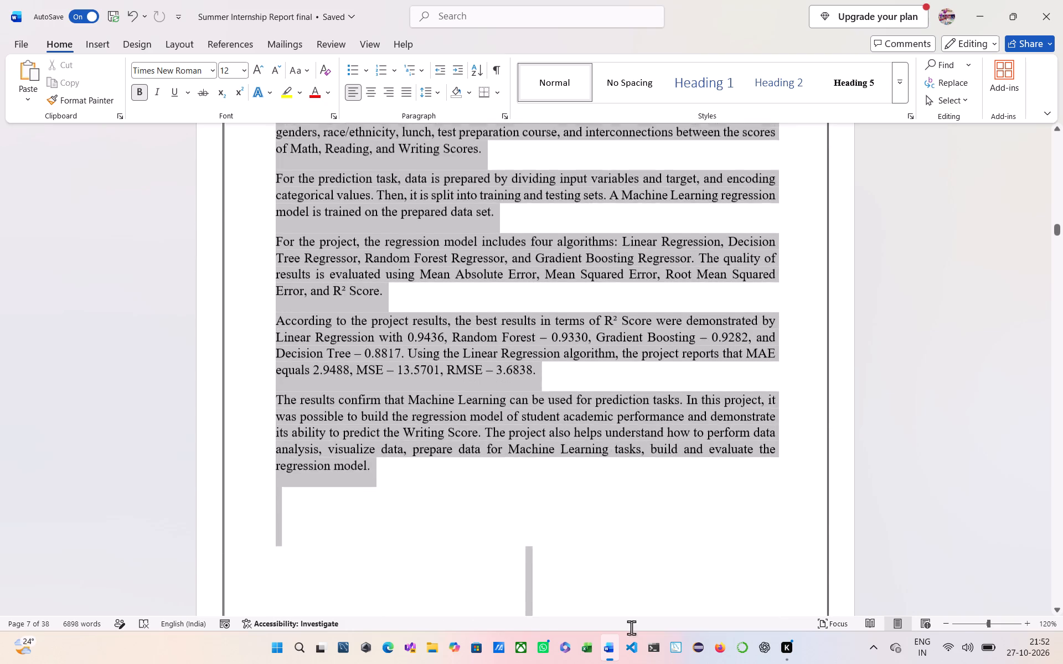
{"action": "left_click_drag", "start_coordinate": [631, 627], "coordinate": [621, 628]}
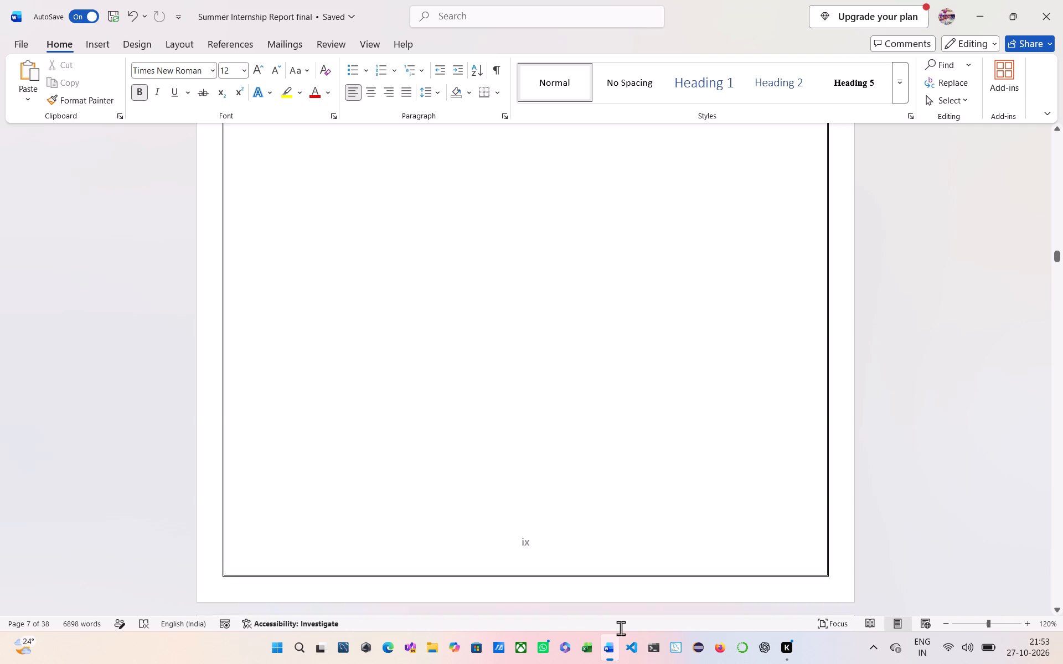
{"action": "left_click_drag", "start_coordinate": [621, 628], "coordinate": [618, 508]}
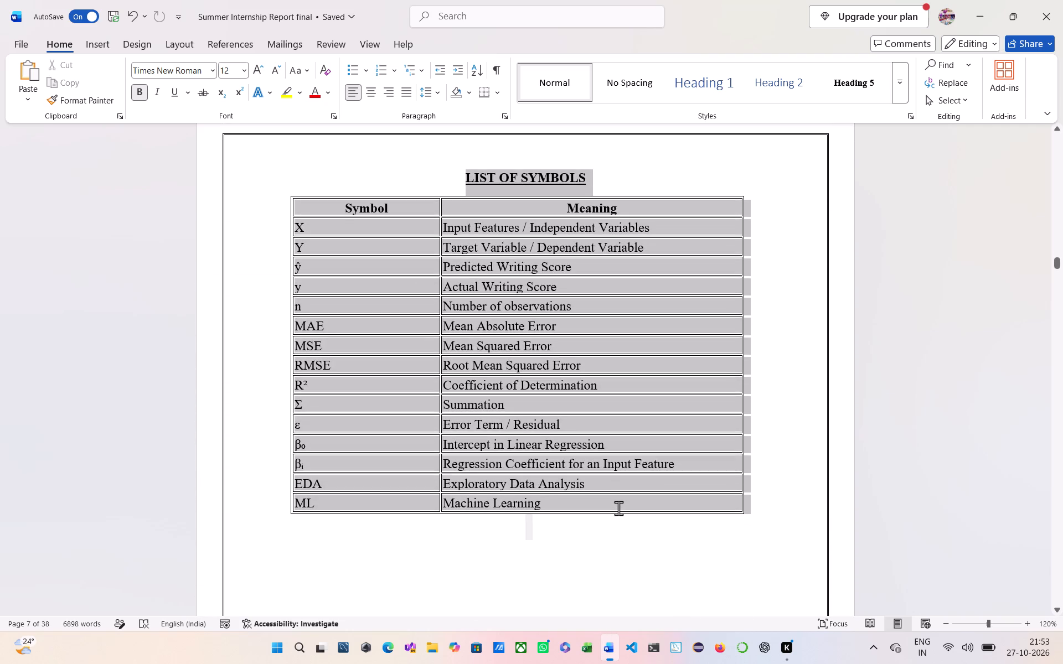
{"action": "left_click_drag", "start_coordinate": [618, 508], "coordinate": [618, 512]}
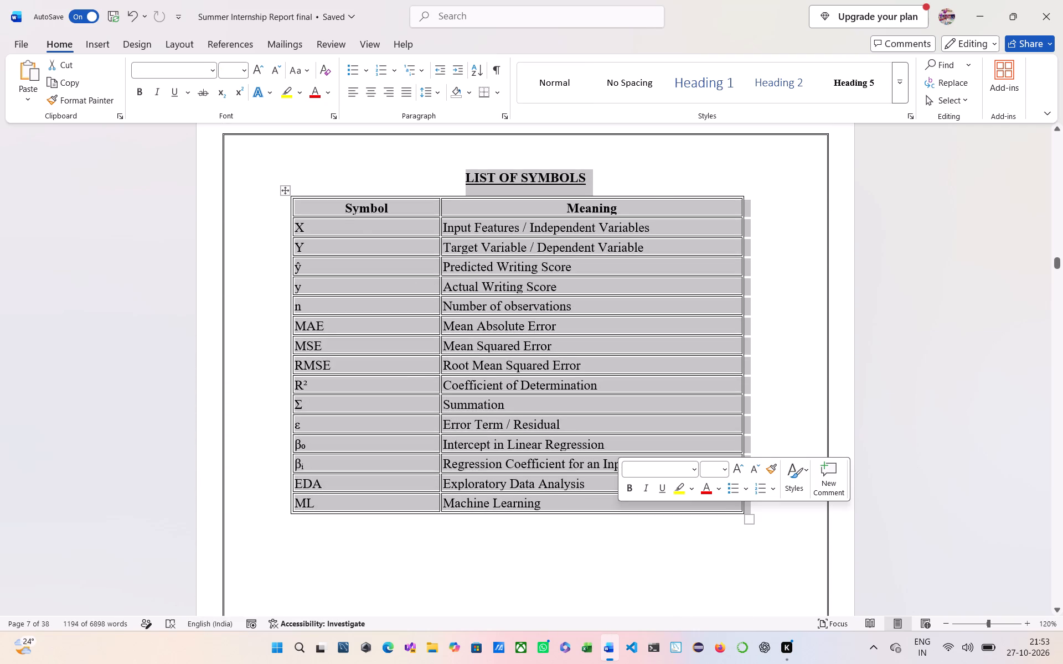
{"action": "key", "text": "BackSpace"}
Remove the leftover blank page so that CHAPTER 1: INTRODUCTION directly follows the cover page.
{"action": "scroll", "coordinate": [589, 408], "scroll_direction": "up", "scroll_amount": 1}
{"action": "scroll", "coordinate": [589, 408], "scroll_direction": "down", "scroll_amount": 1}
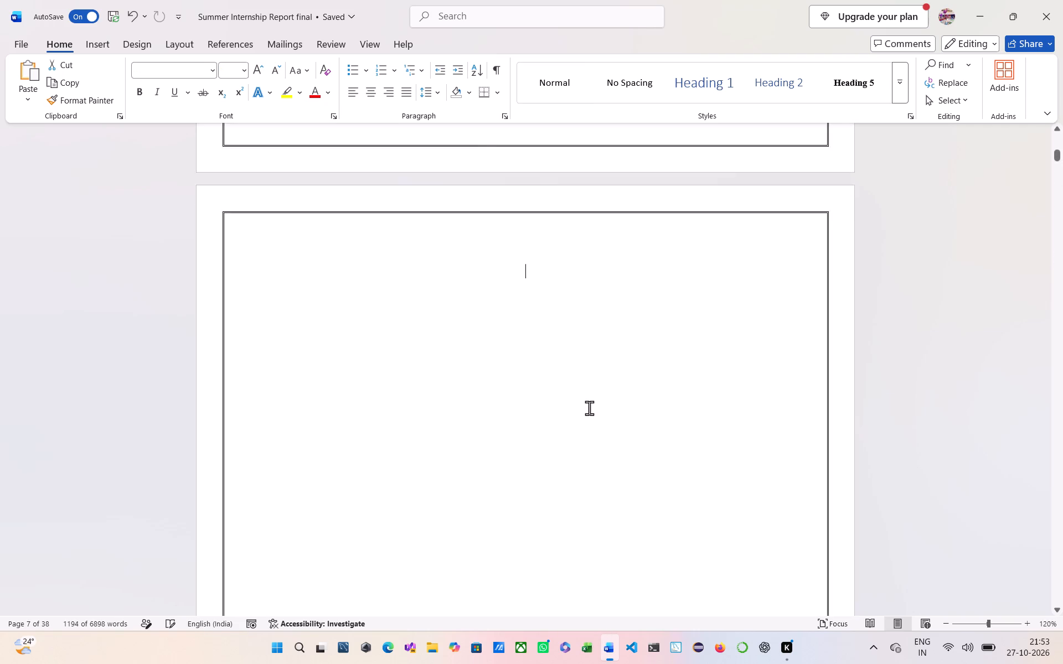
{"action": "scroll", "coordinate": [589, 408], "scroll_direction": "down", "scroll_amount": 2}
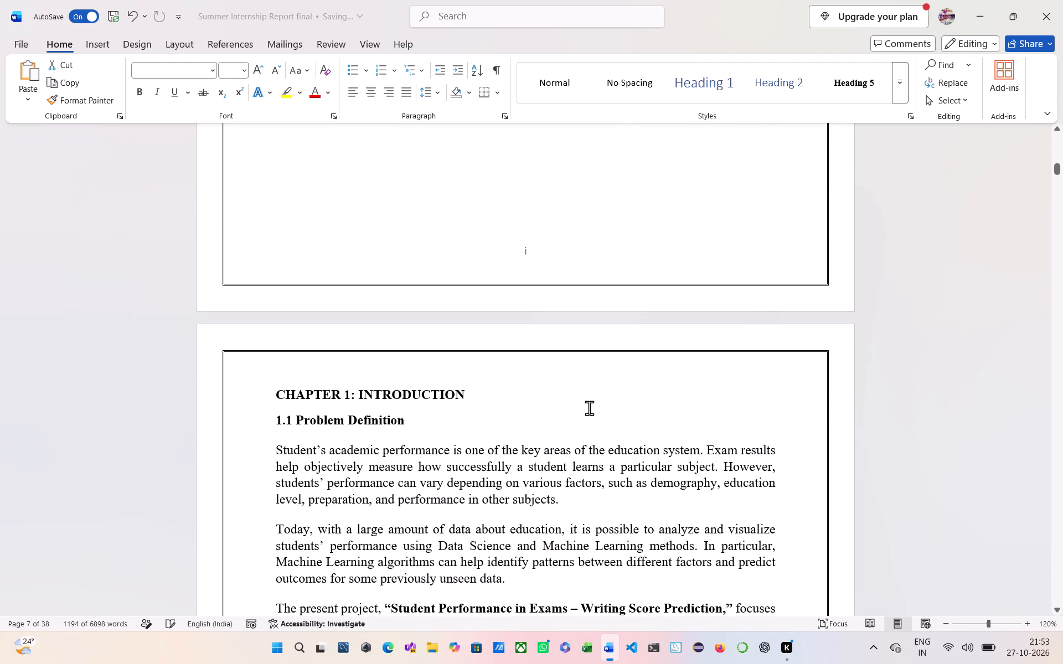
{"action": "scroll", "coordinate": [589, 408], "scroll_direction": "up", "scroll_amount": 5}
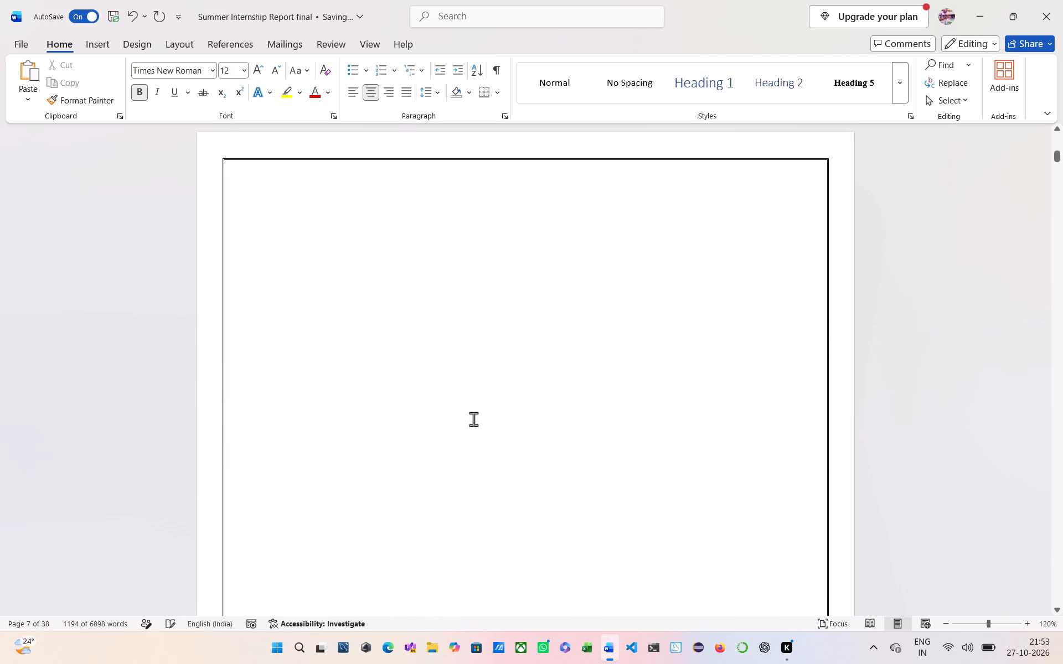
{"action": "scroll", "coordinate": [448, 520], "scroll_direction": "down", "scroll_amount": 5}
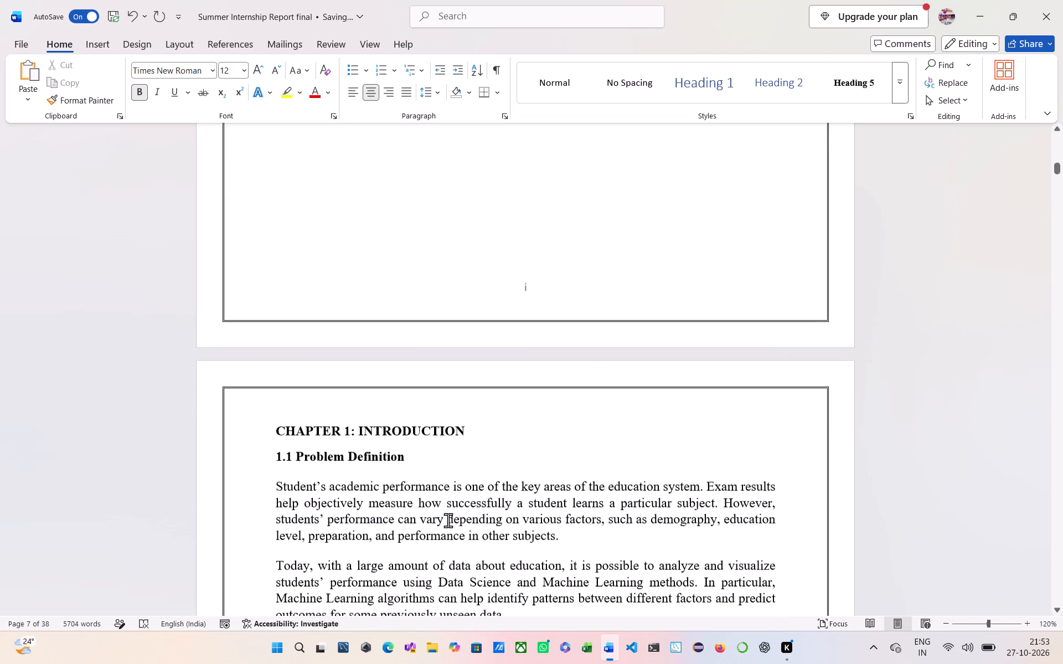
{"action": "scroll", "coordinate": [448, 520], "scroll_direction": "up", "scroll_amount": 1}
{"action": "left_click", "coordinate": [329, 445]}
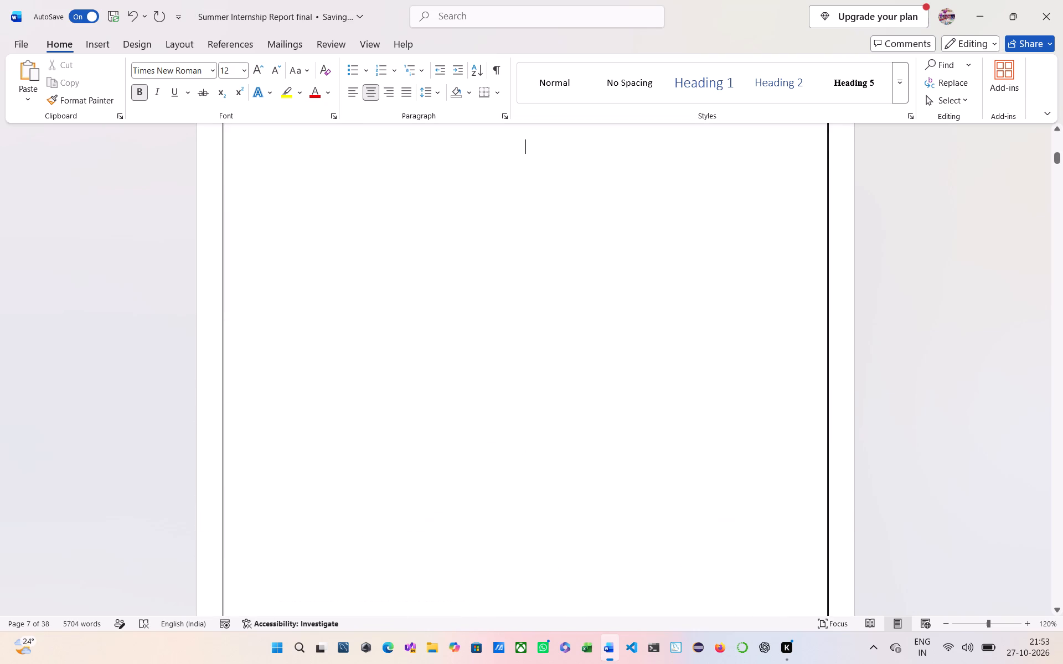
{"action": "left_click", "coordinate": [360, 469]}
{"action": "key", "text": "BackSpace"}
{"action": "scroll", "coordinate": [359, 514], "scroll_direction": "down", "scroll_amount": 2}
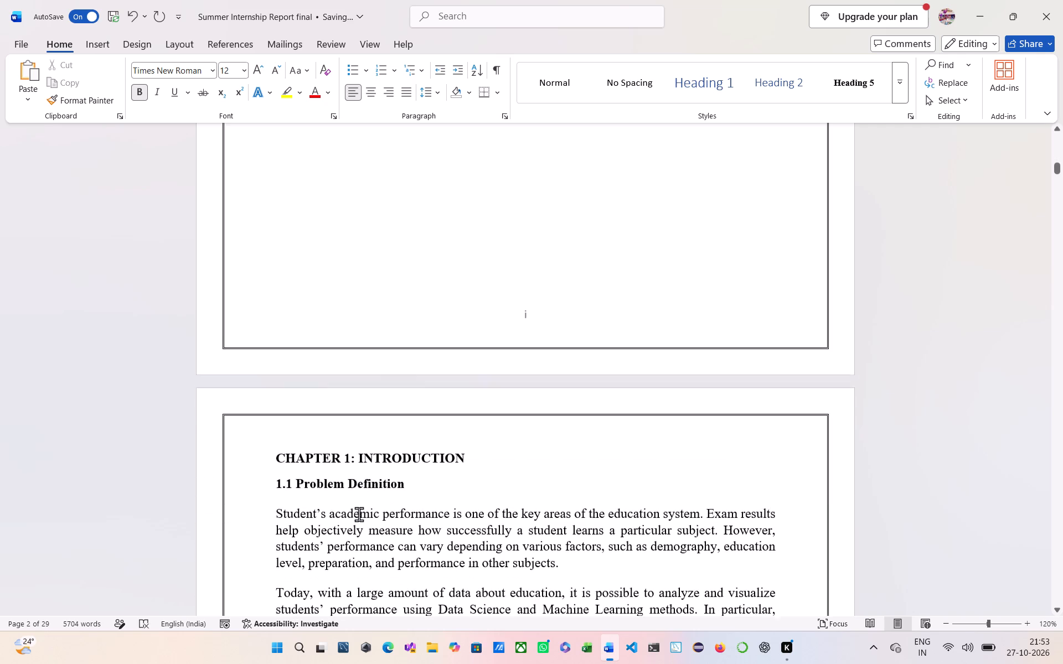
{"action": "scroll", "coordinate": [359, 514], "scroll_direction": "down", "scroll_amount": 1}
{"action": "left_click", "coordinate": [277, 440]}
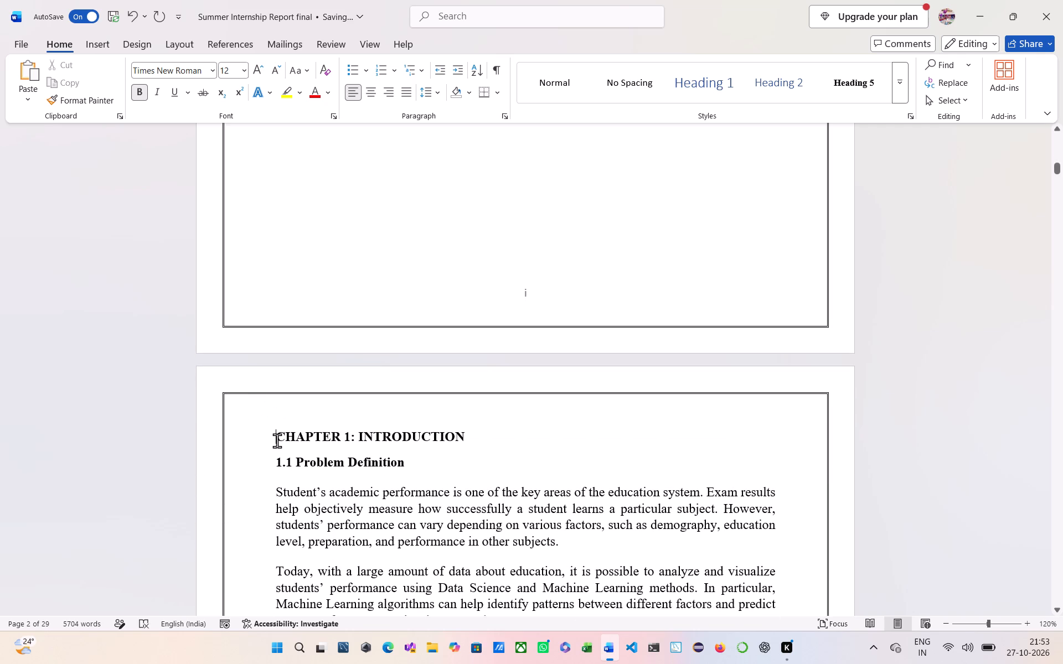
{"action": "key", "text": "BackSpace"}
{"action": "key", "text": "BackSpace"}
{"action": "key", "text": "BackSpace"}
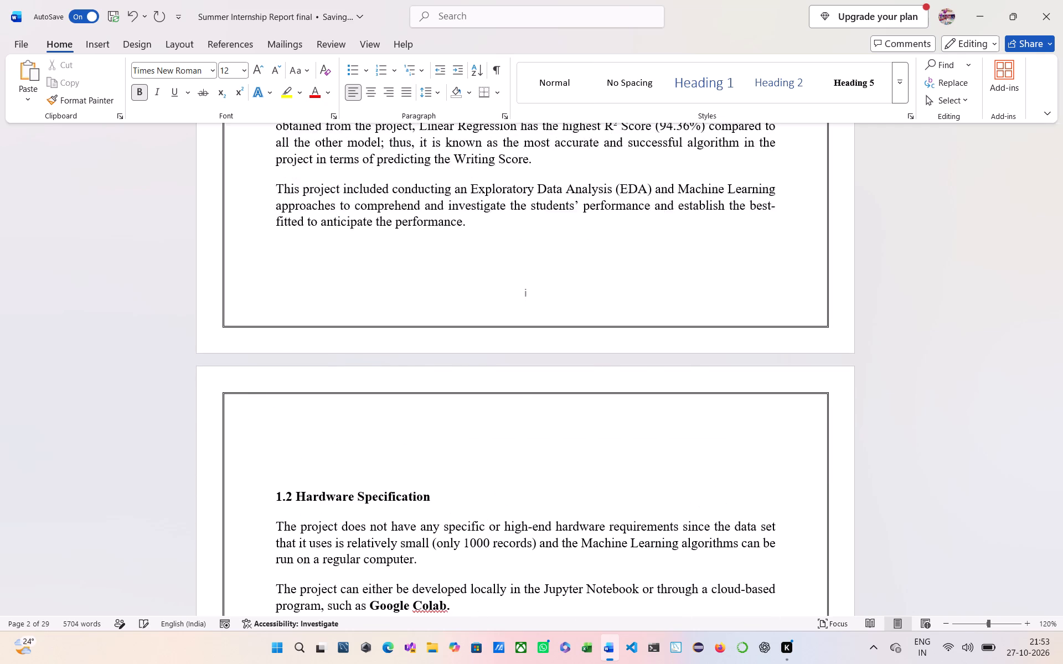
Remove the existing page numbers from the section that starts with Chapter 1.
{"action": "scroll", "coordinate": [277, 440], "scroll_direction": "up", "scroll_amount": 2}
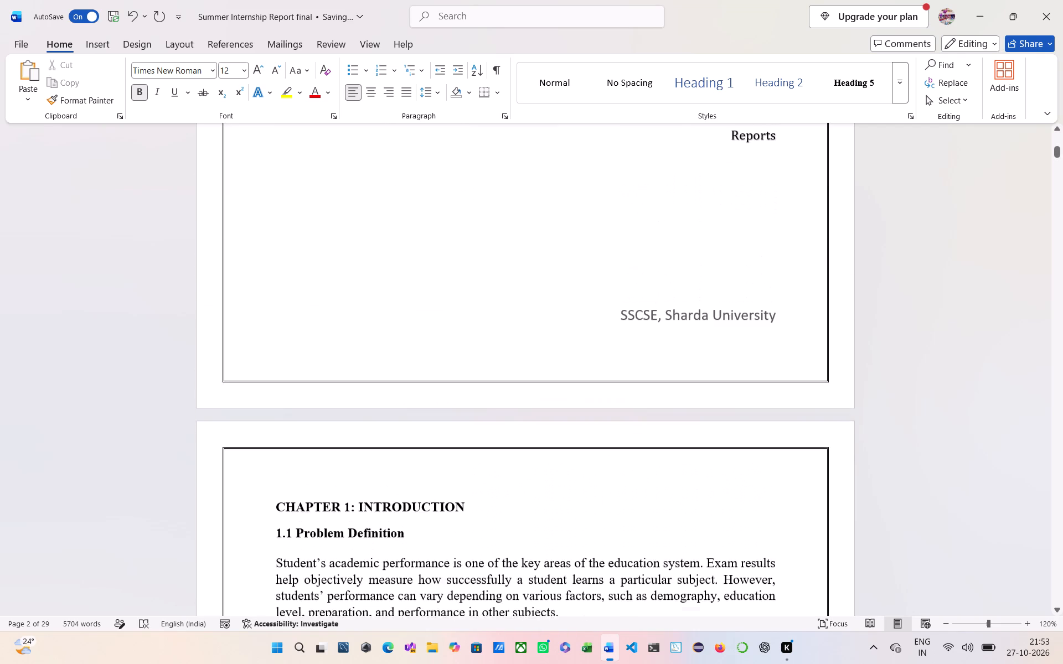
{"action": "scroll", "coordinate": [277, 440], "scroll_direction": "up", "scroll_amount": 1}
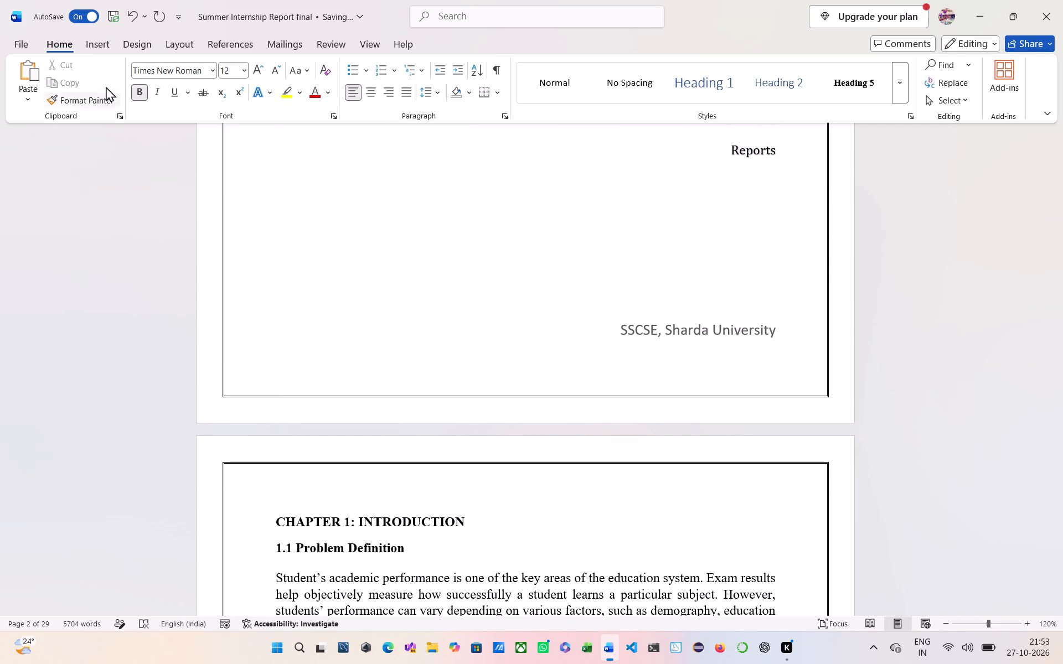
{"action": "left_click", "coordinate": [99, 47]}
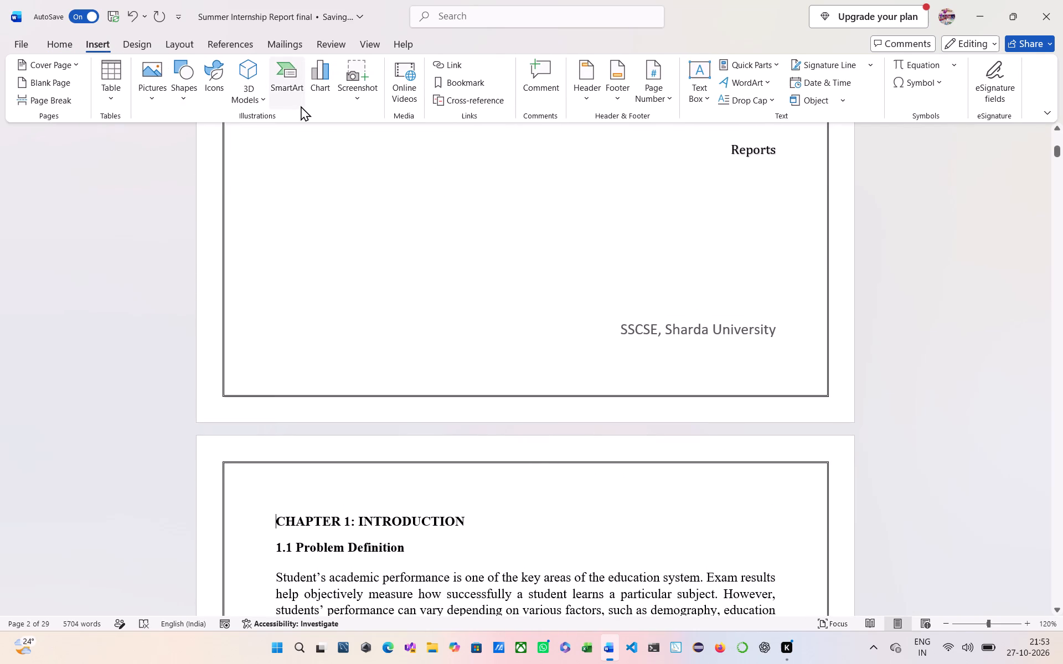
{"action": "left_click", "coordinate": [654, 96]}
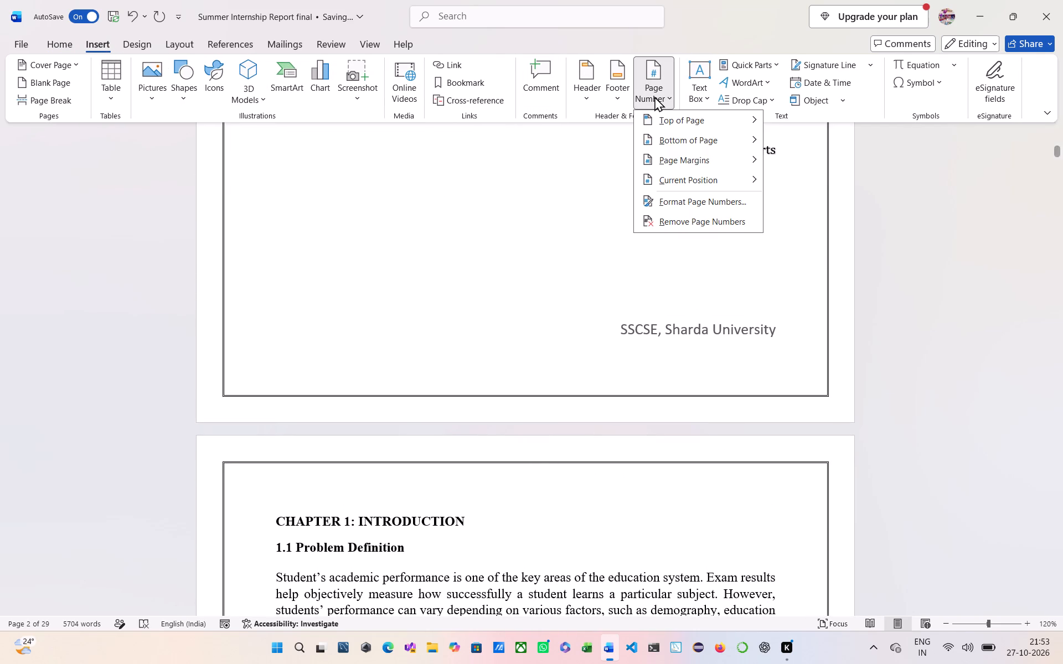
{"action": "left_click", "coordinate": [675, 142]}
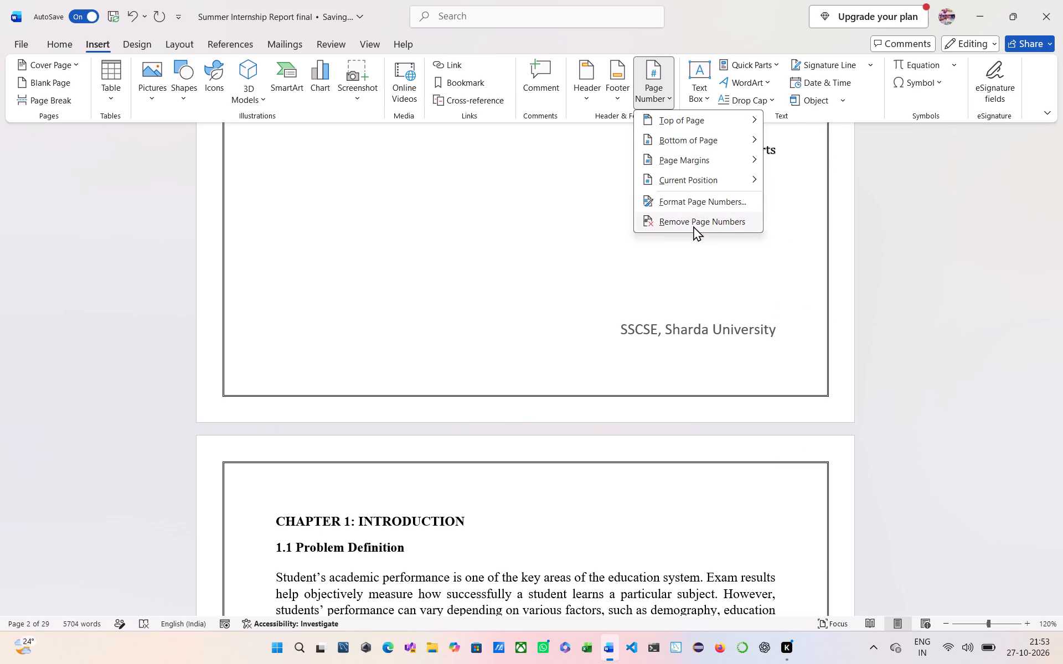
{"action": "left_click", "coordinate": [693, 226]}
Set the page number format of the section starting with Chapter 1 to 1, 2, 3, ….
{"action": "left_click", "coordinate": [654, 83]}
{"action": "left_click", "coordinate": [689, 207]}
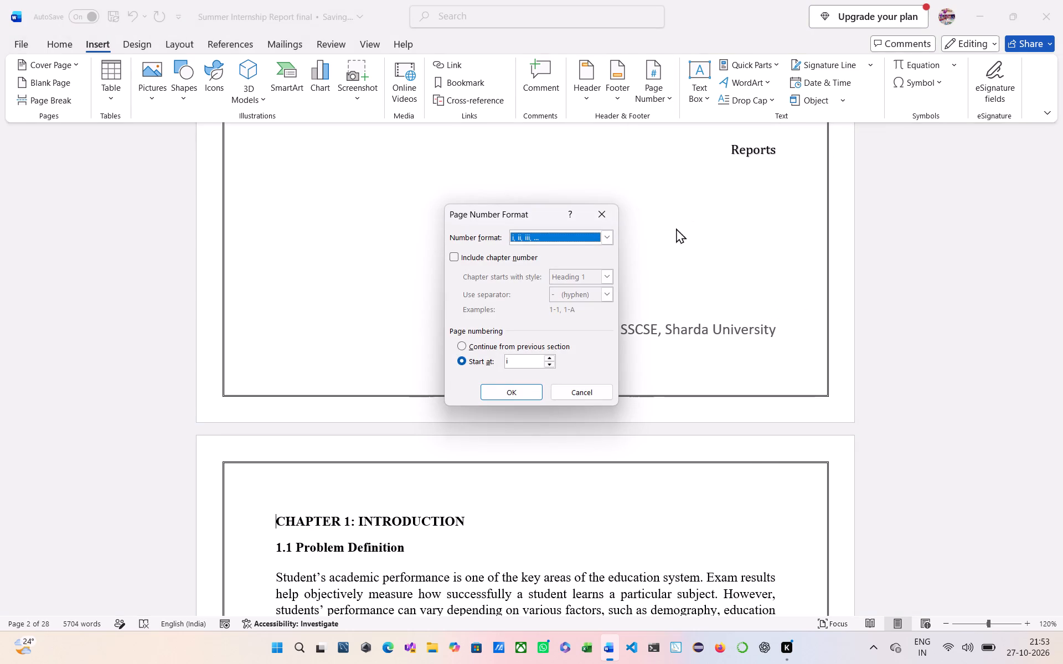
{"action": "left_click", "coordinate": [608, 237]}
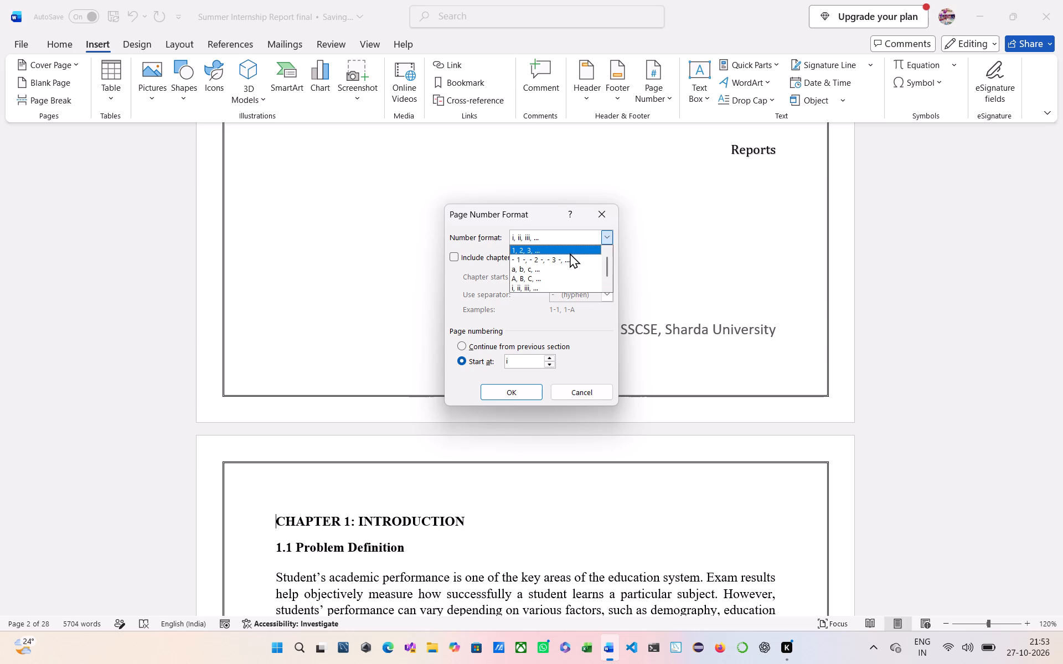
{"action": "left_click", "coordinate": [569, 252]}
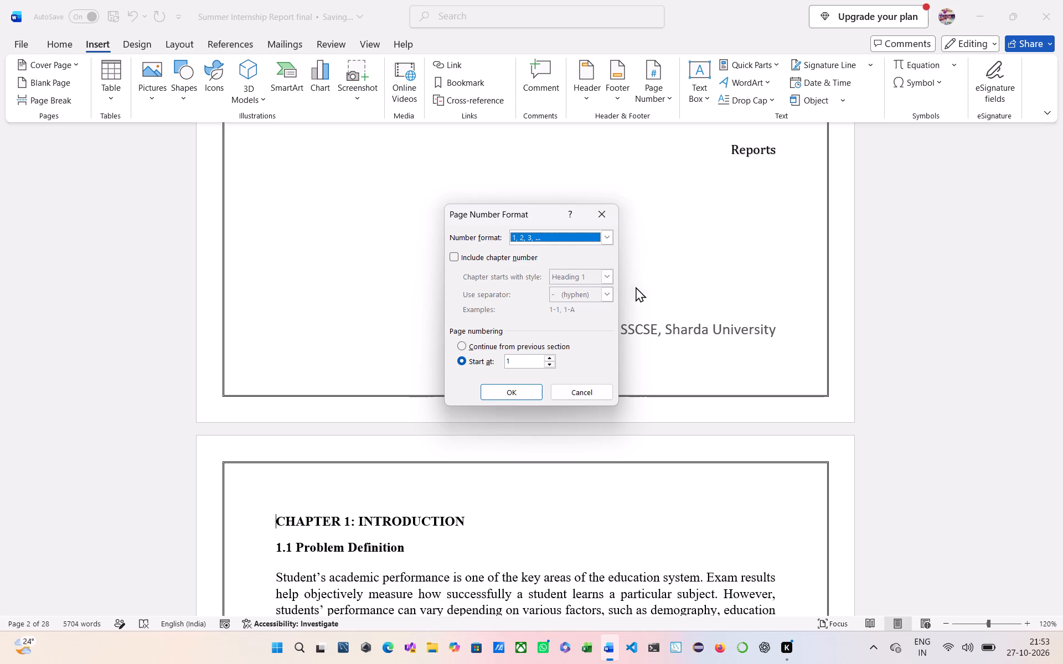
{"action": "left_click", "coordinate": [525, 391]}
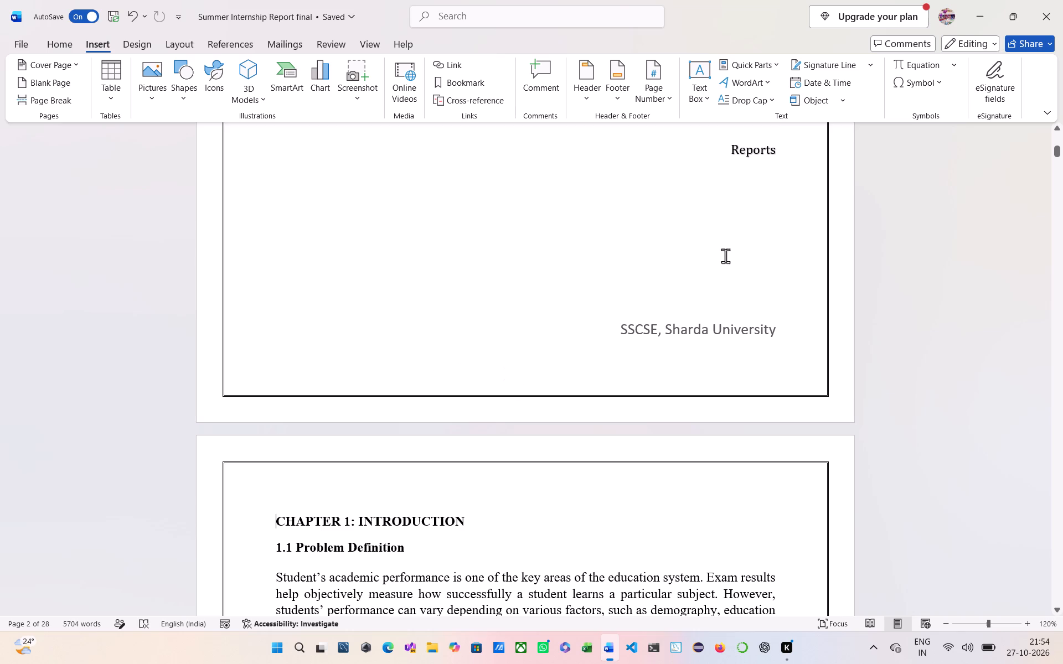
Insert page numbers at the bottom of the page in the Plain Number 2 style and leave footer editing.
{"action": "left_click", "coordinate": [664, 89]}
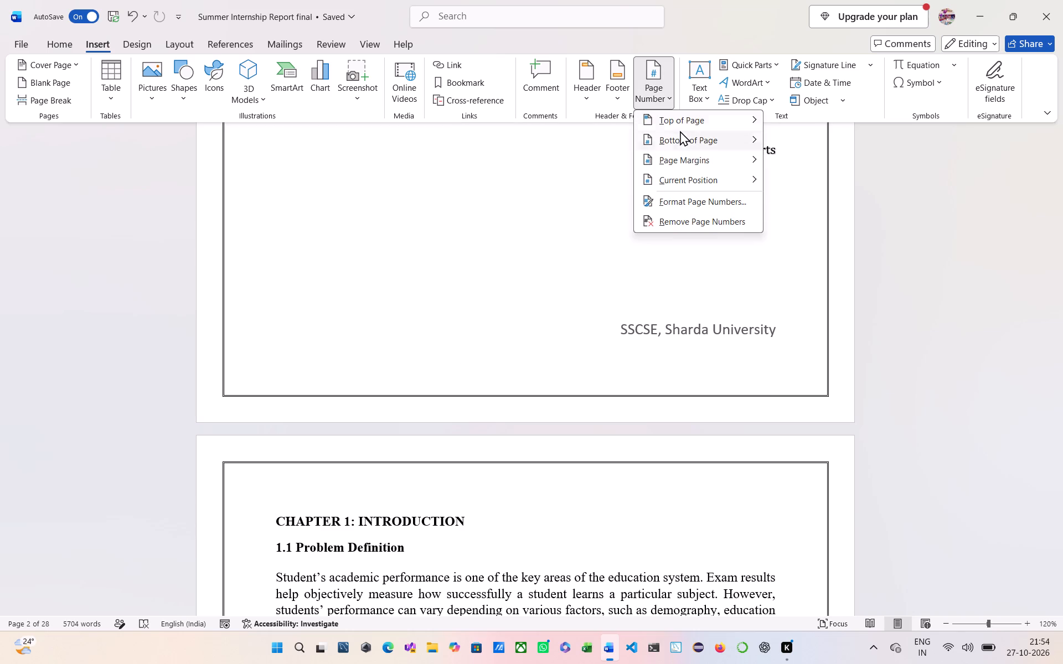
{"action": "left_click", "coordinate": [679, 127]}
{"action": "left_click", "coordinate": [682, 137]}
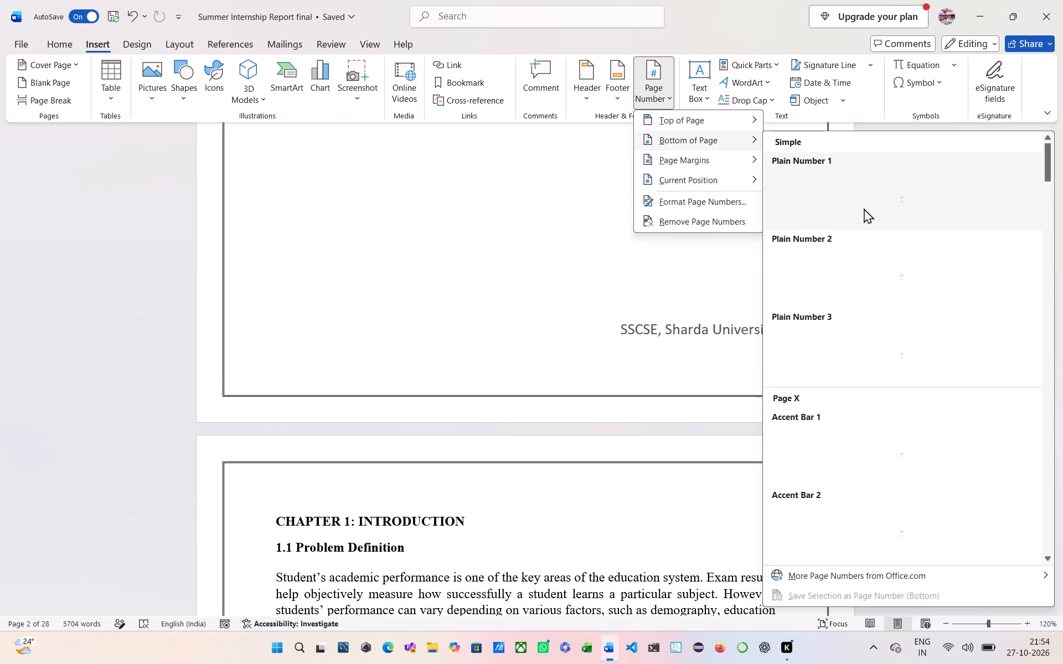
{"action": "left_click", "coordinate": [832, 247]}
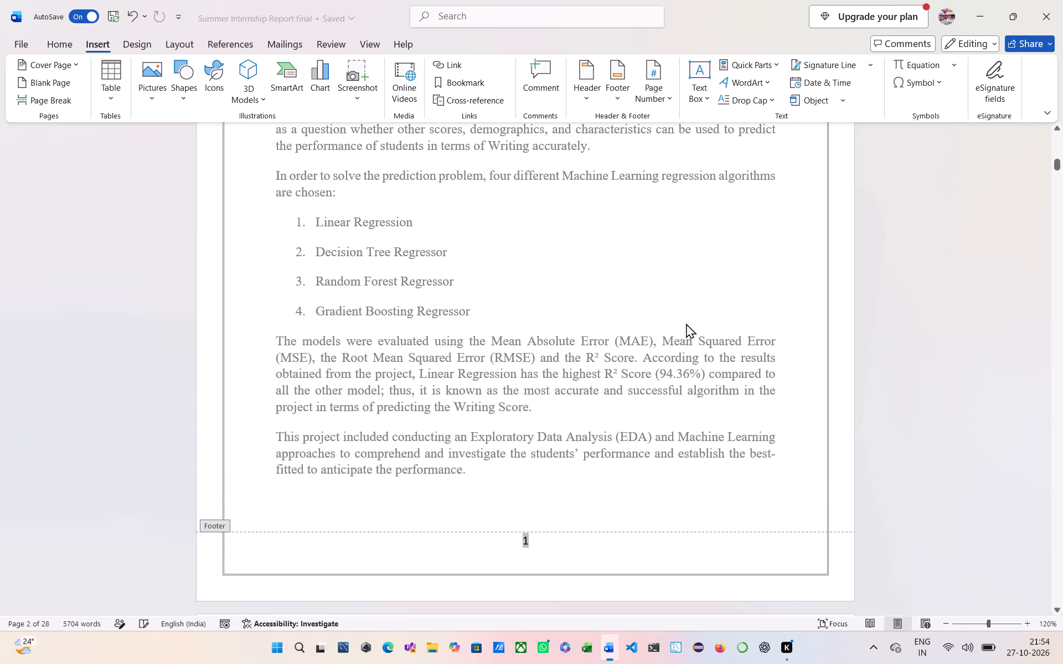
{"action": "scroll", "coordinate": [638, 392], "scroll_direction": "up", "scroll_amount": 3}
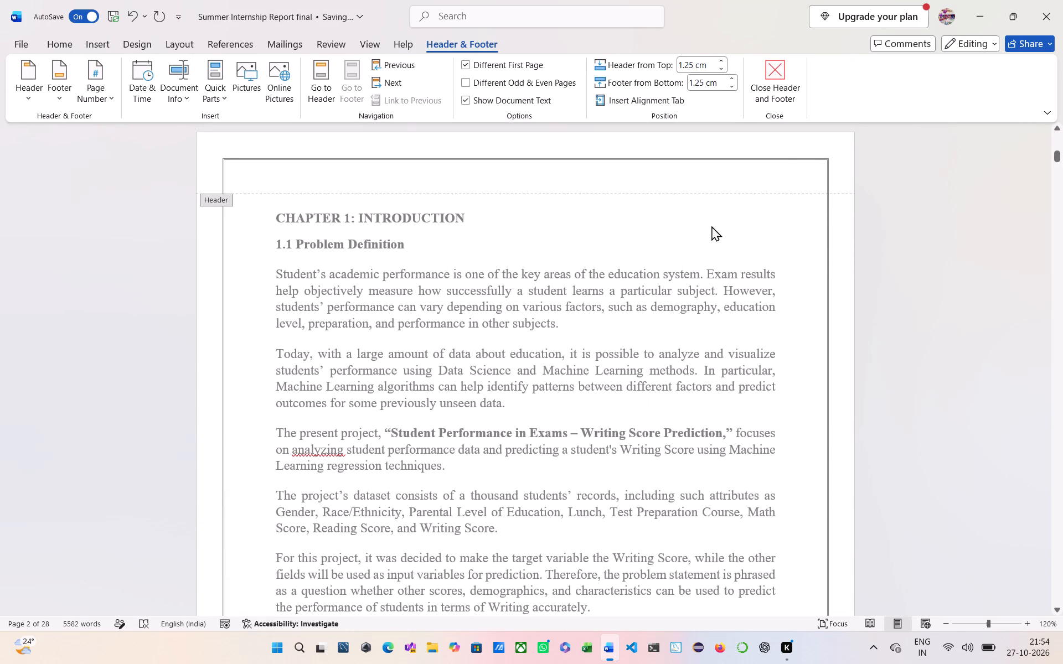
{"action": "left_click", "coordinate": [772, 77]}
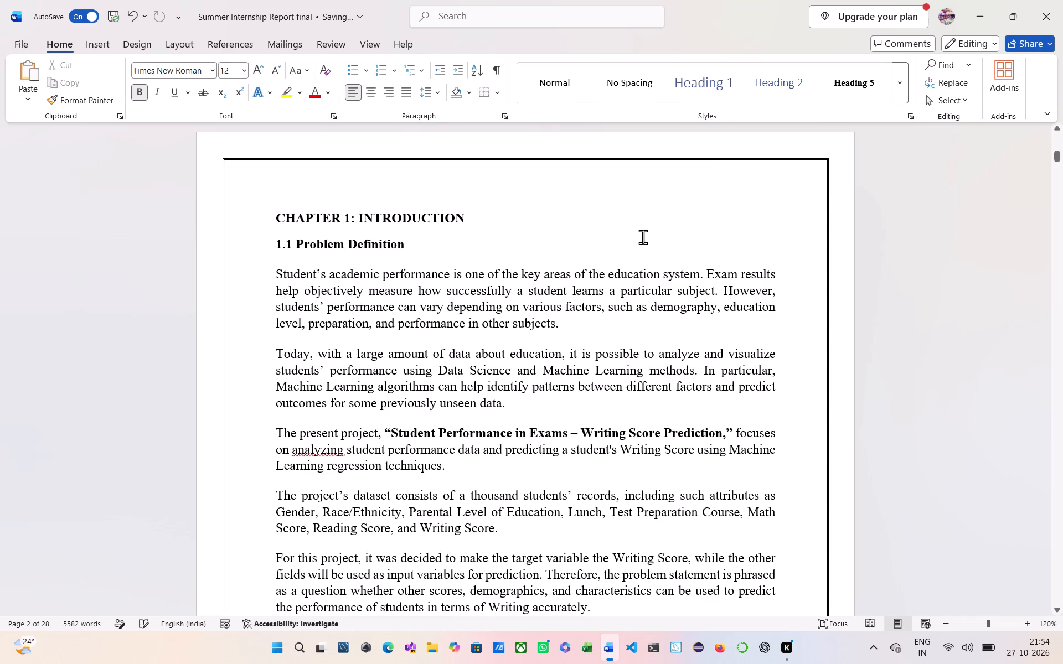
Check the page numbering through to the references page and open the report's print settings.
{"action": "scroll", "coordinate": [643, 237], "scroll_direction": "down", "scroll_amount": 20}
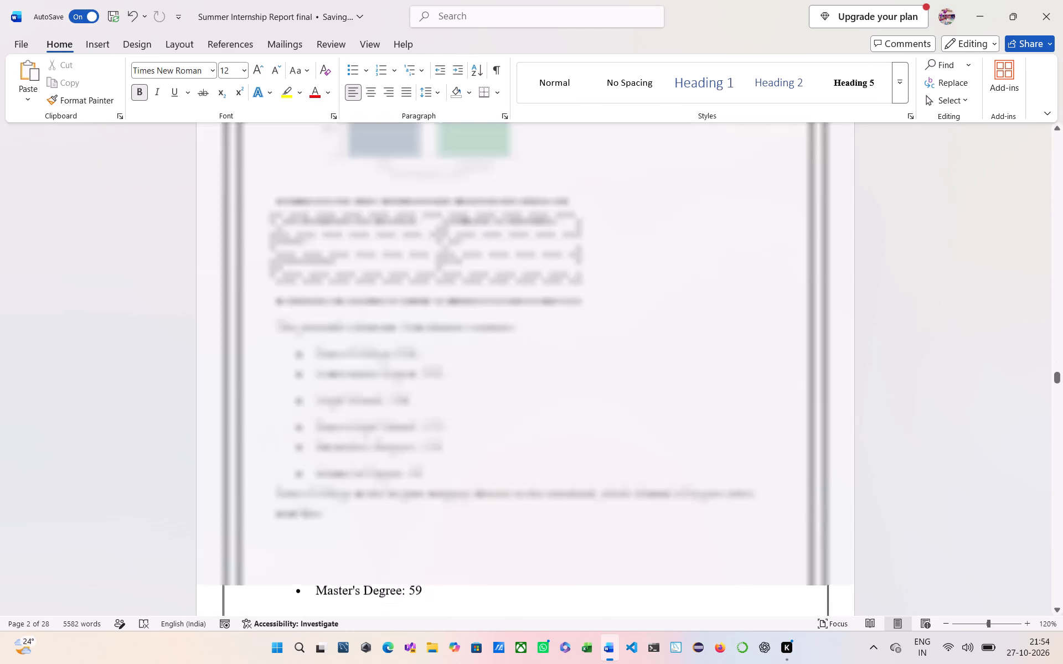
{"action": "scroll", "coordinate": [643, 237], "scroll_direction": "down", "scroll_amount": 1}
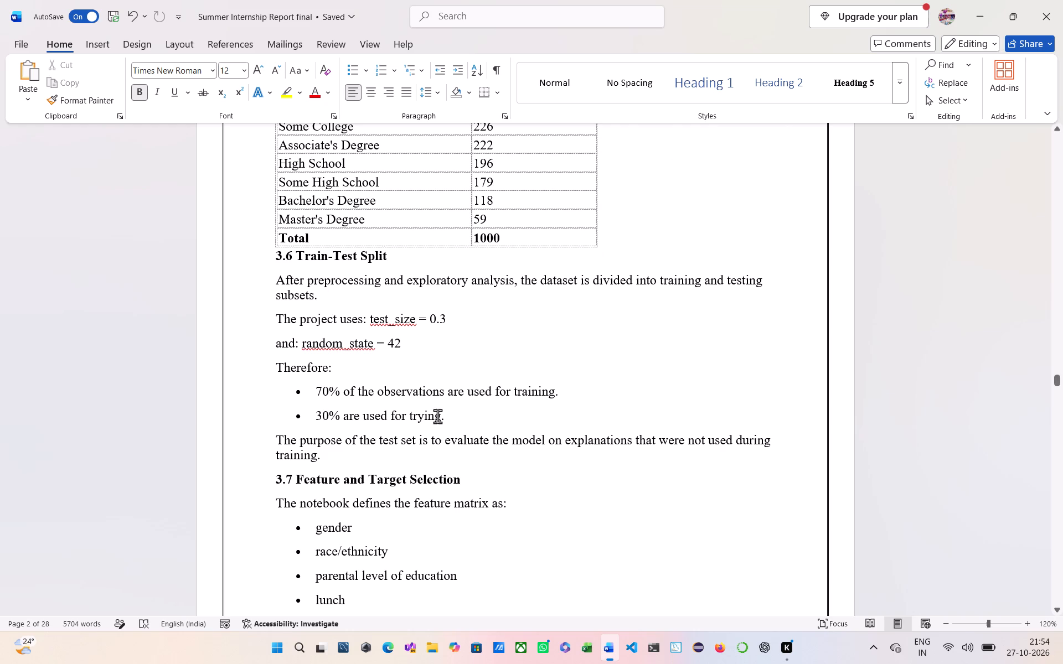
{"action": "scroll", "coordinate": [437, 416], "scroll_direction": "down", "scroll_amount": 20}
{"action": "scroll", "coordinate": [437, 416], "scroll_direction": "down", "scroll_amount": 14}
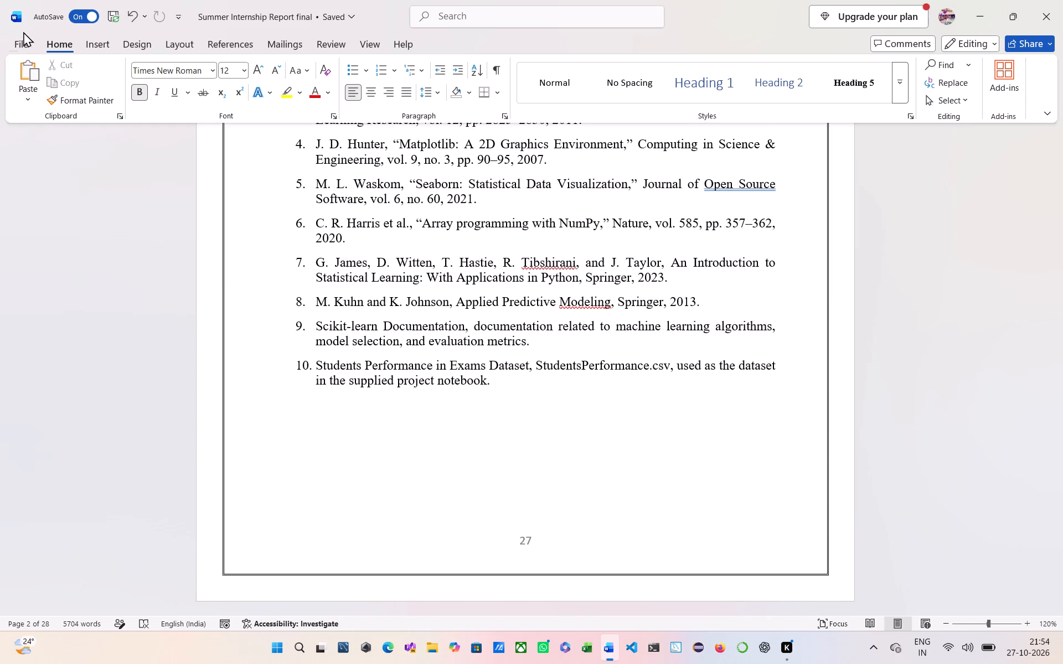
{"action": "left_click", "coordinate": [20, 48]}
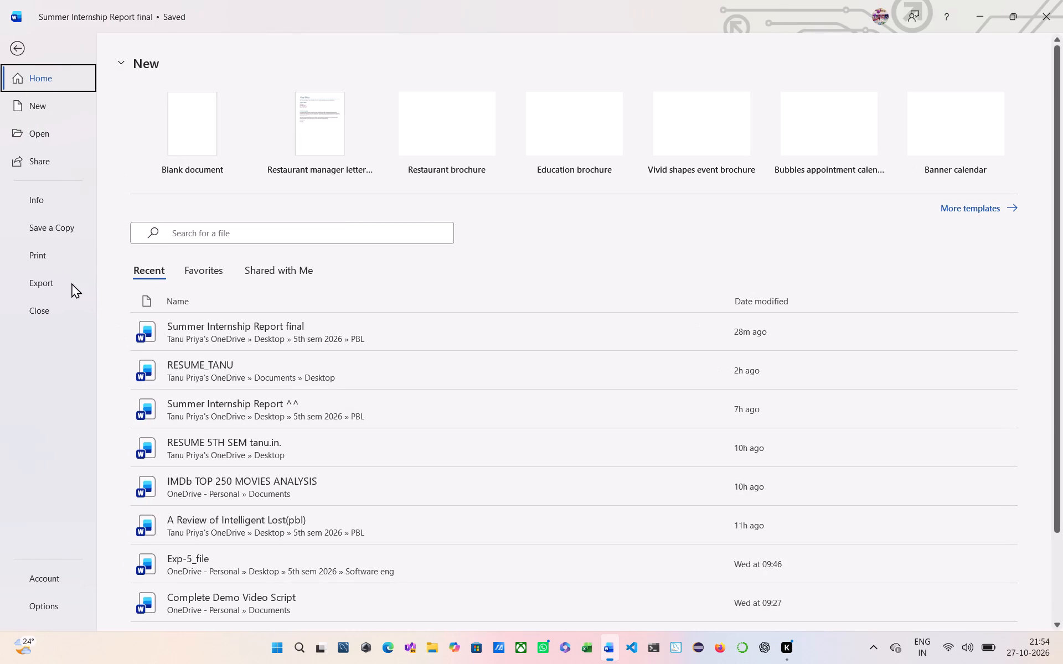
{"action": "left_click", "coordinate": [37, 255]}
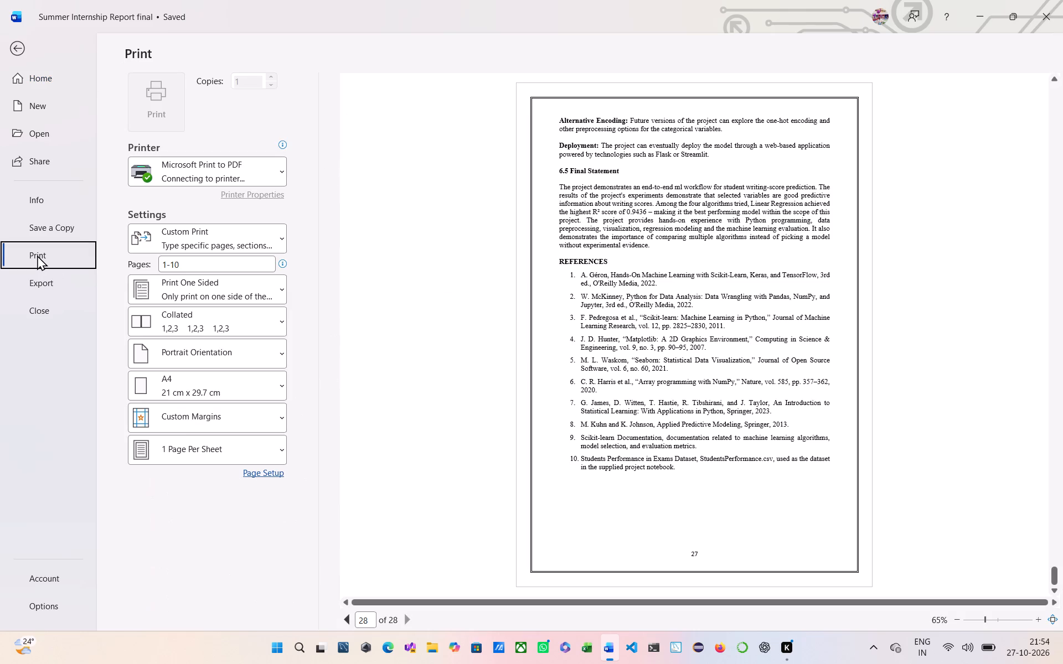
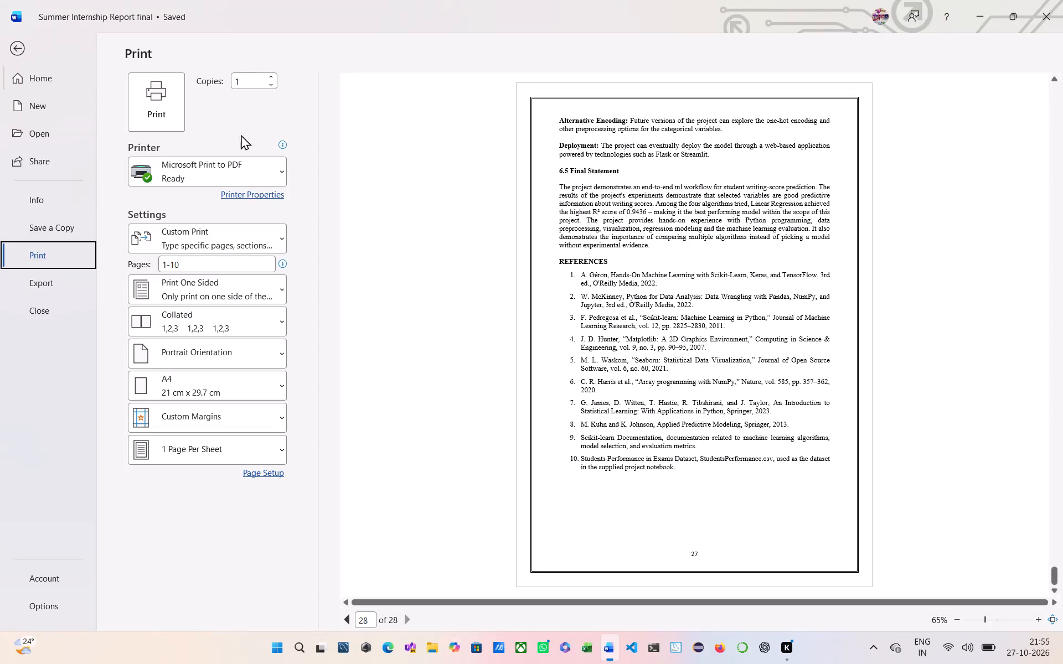
Clear the custom page range and set the print scope to Print All Pages.
{"action": "left_click", "coordinate": [214, 268]}
{"action": "key", "text": "BackSpace"}
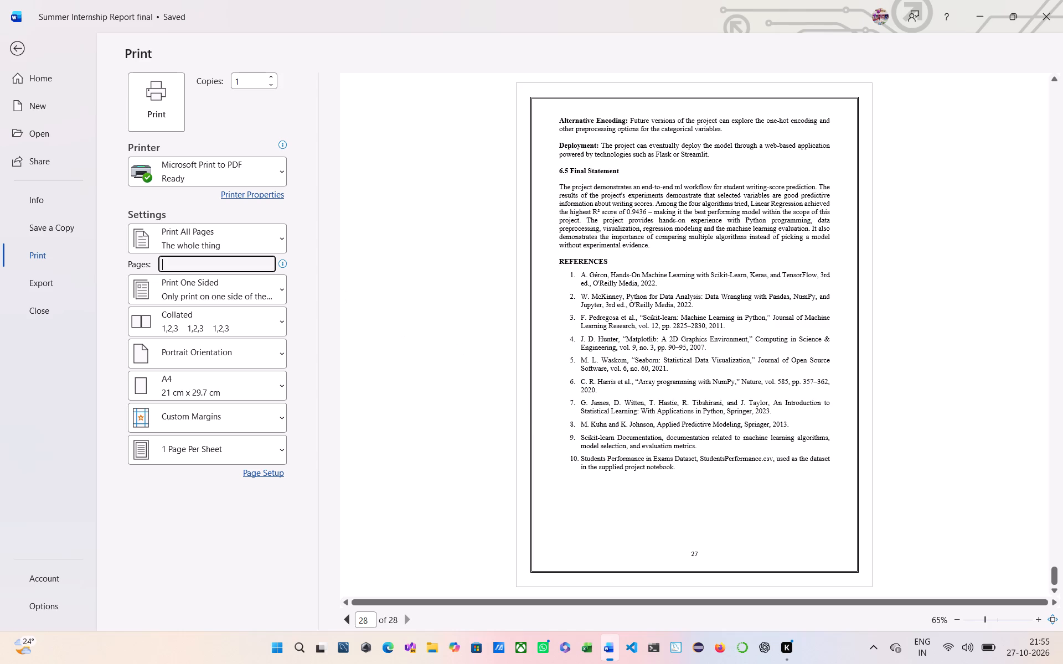
{"action": "left_click", "coordinate": [209, 247]}
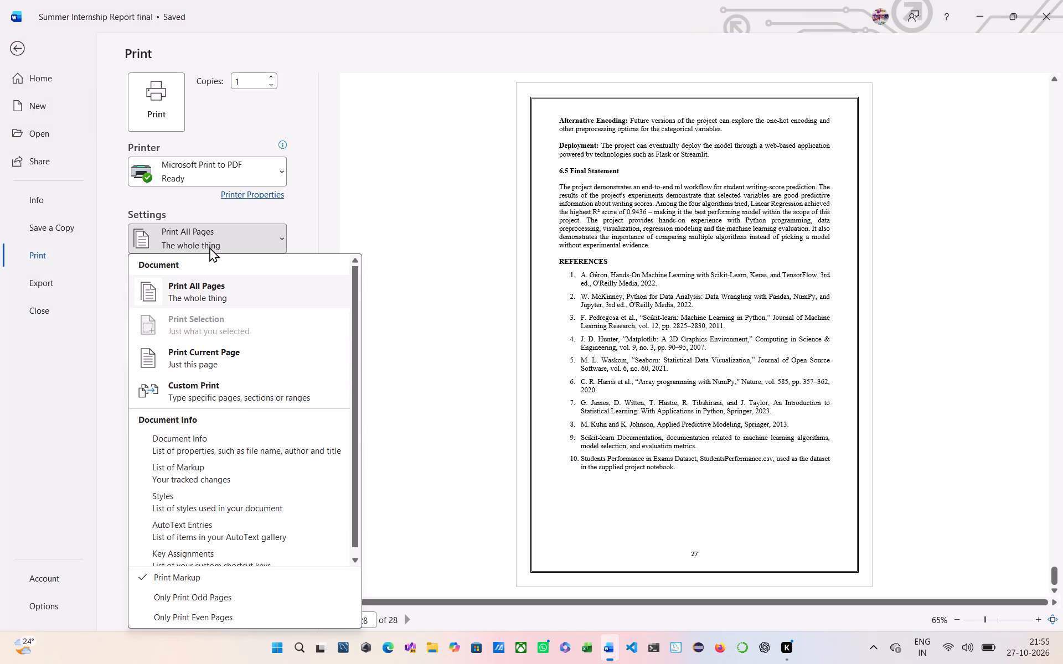
{"action": "left_click", "coordinate": [226, 290]}
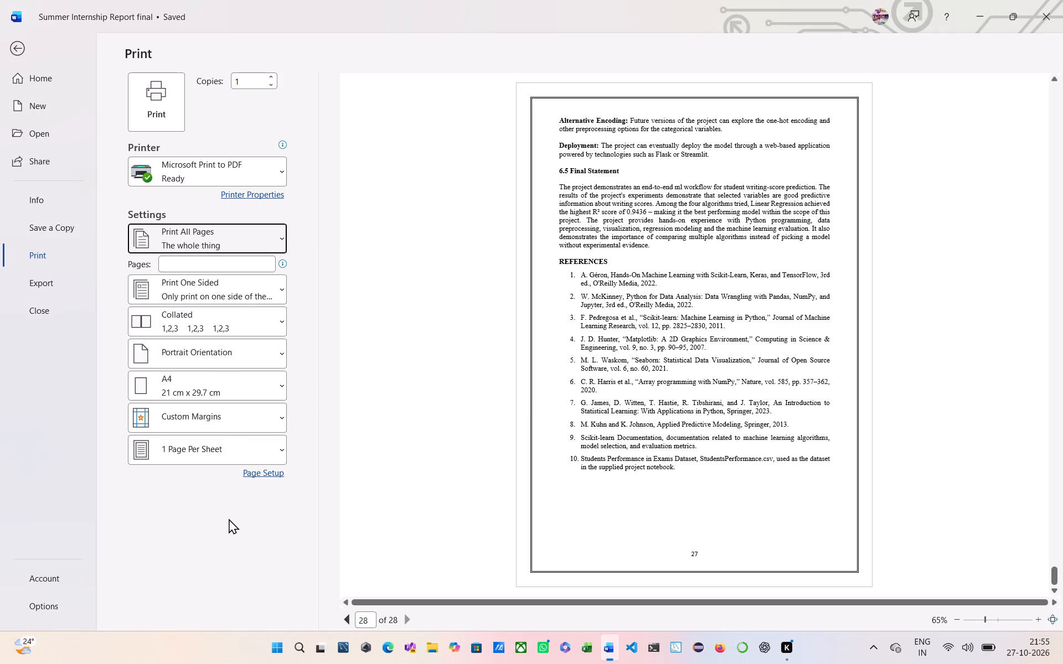
{"action": "left_click", "coordinate": [182, 269]}
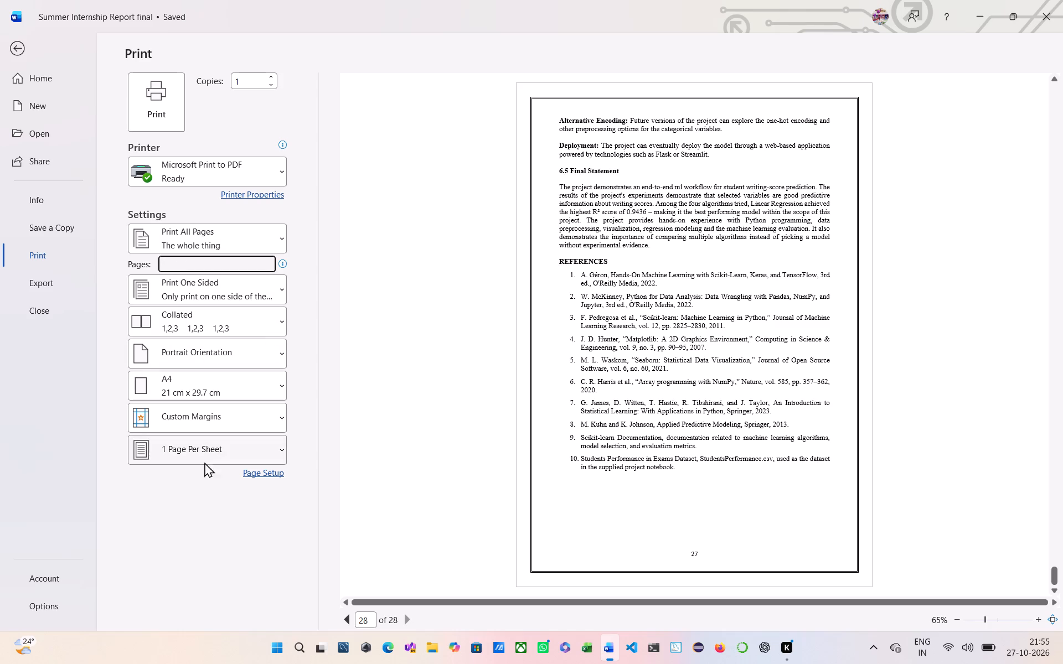
Print the chapter pages to a PDF named intership2nd_mainpage in the 5th sem 2026 folder.
{"action": "left_click", "coordinate": [159, 94]}
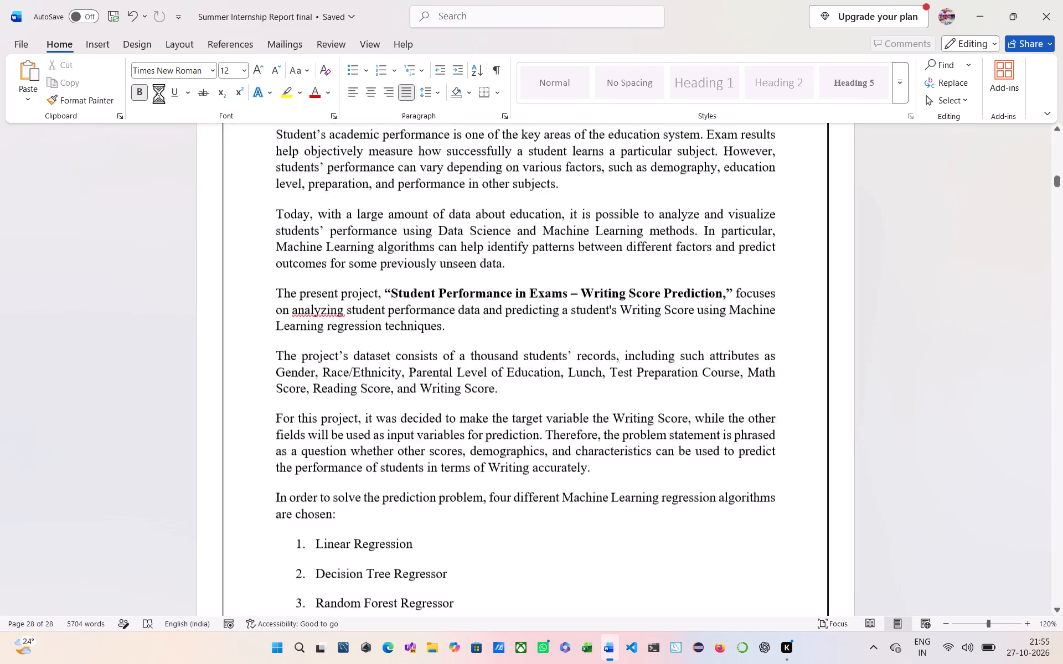
{"action": "left_click", "coordinate": [128, 229]}
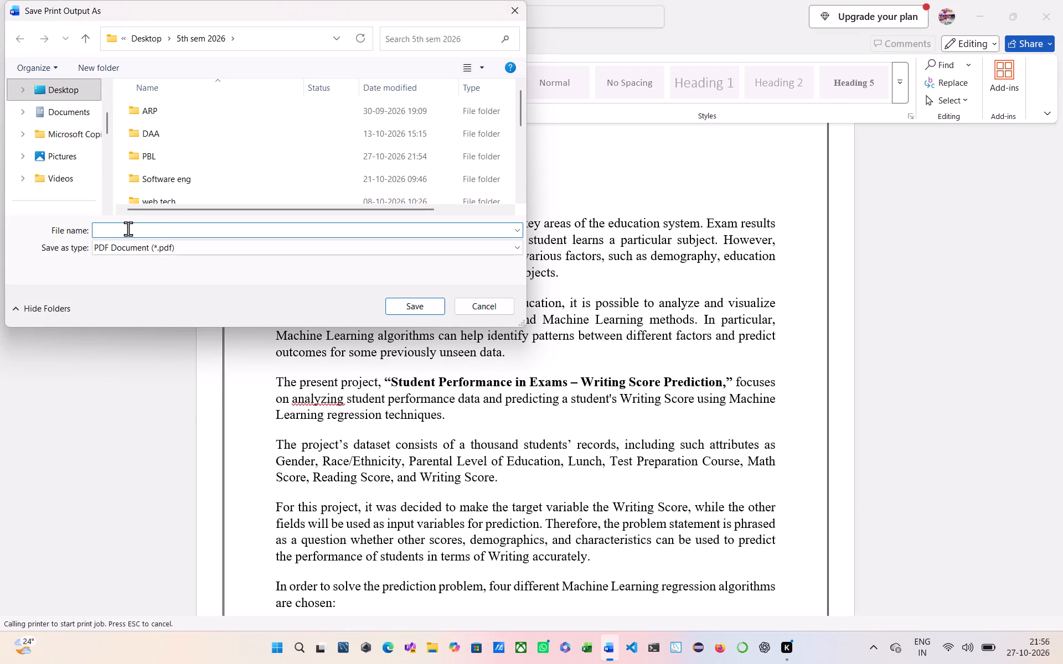
{"action": "type", "text": "intership"}
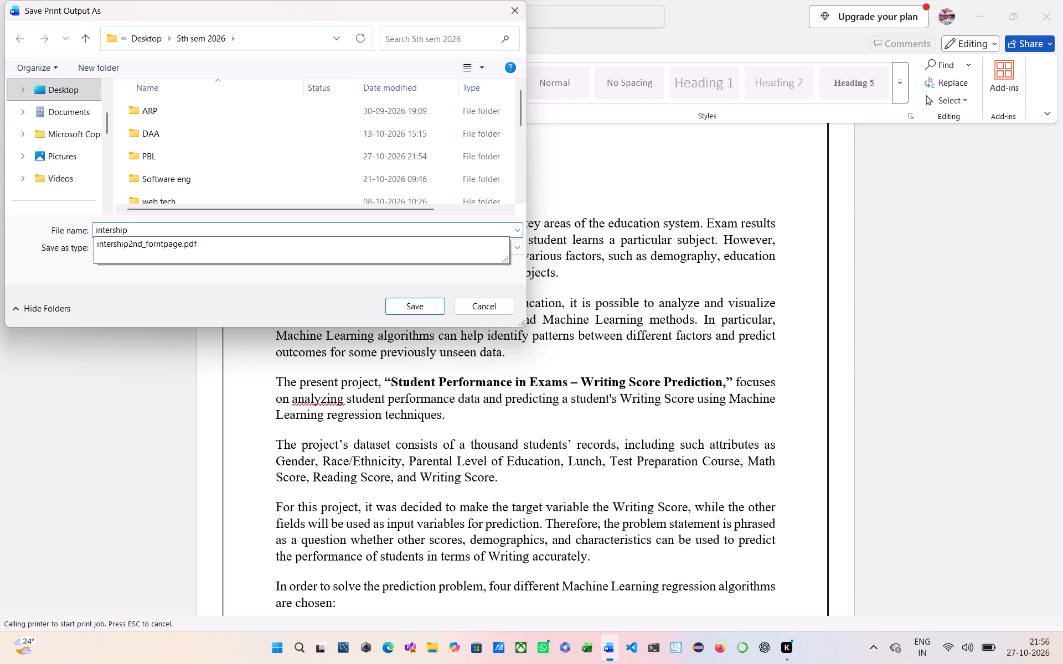
{"action": "left_click", "coordinate": [157, 245]}
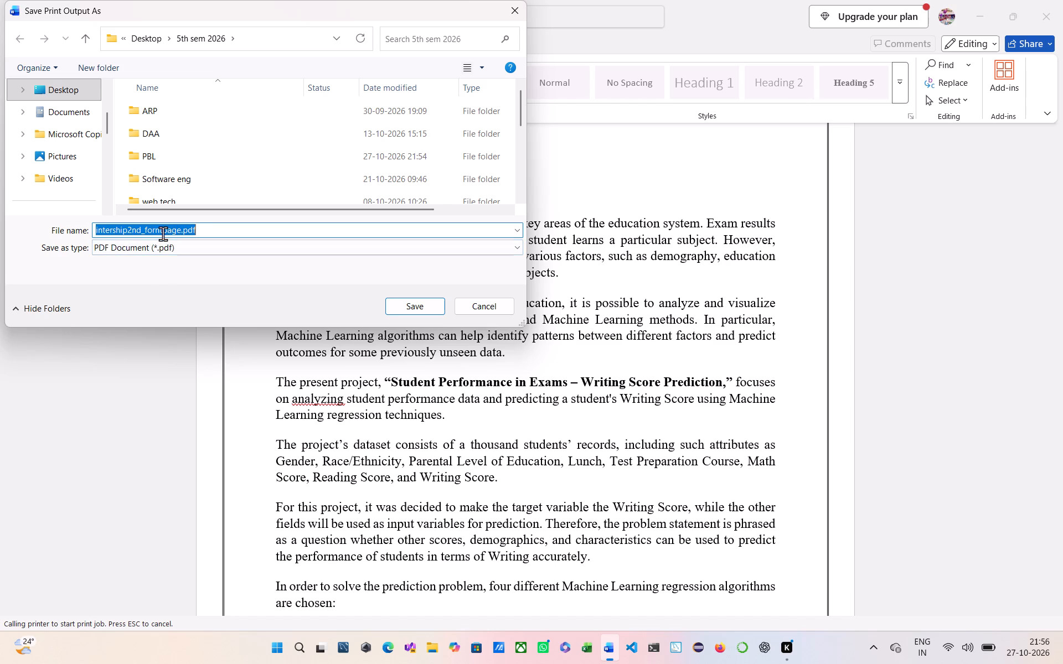
{"action": "left_click", "coordinate": [161, 234]}
{"action": "key", "text": "BackSpace"}
{"action": "key", "text": "BackSpace"}
{"action": "key", "text": "BackSpace"}
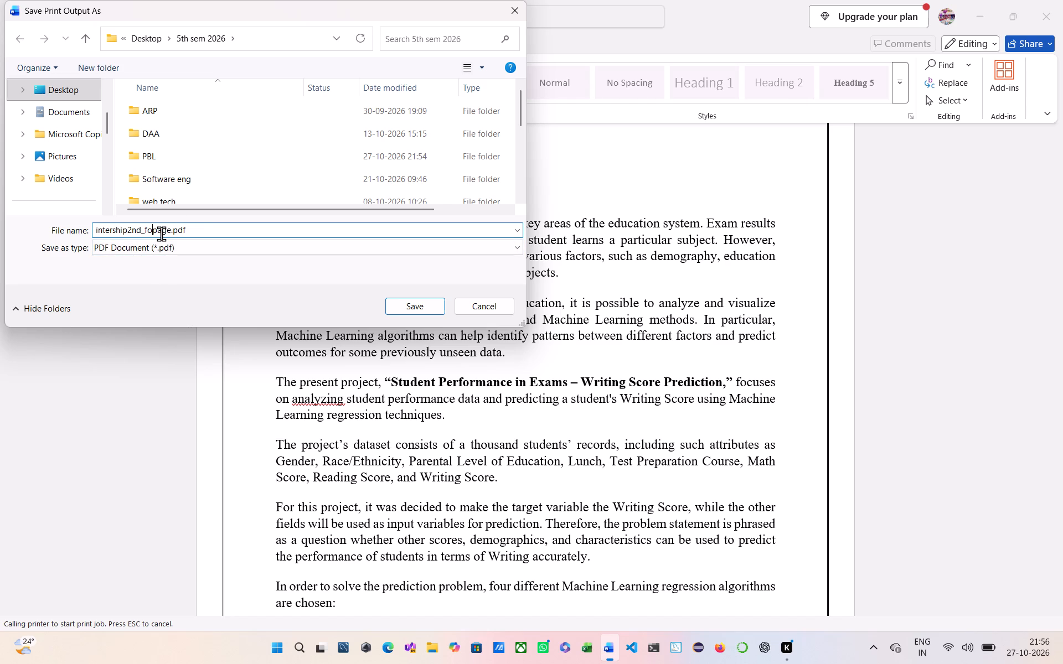
{"action": "key", "text": "BackSpace"}
{"action": "key", "text": "BackSpace"}
{"action": "type", "text": "main"}
{"action": "left_click", "coordinate": [214, 230]}
{"action": "key", "text": "BackSpace"}
{"action": "key", "text": "BackSpace"}
{"action": "key", "text": "BackSpace"}
{"action": "key", "text": "BackSpace"}
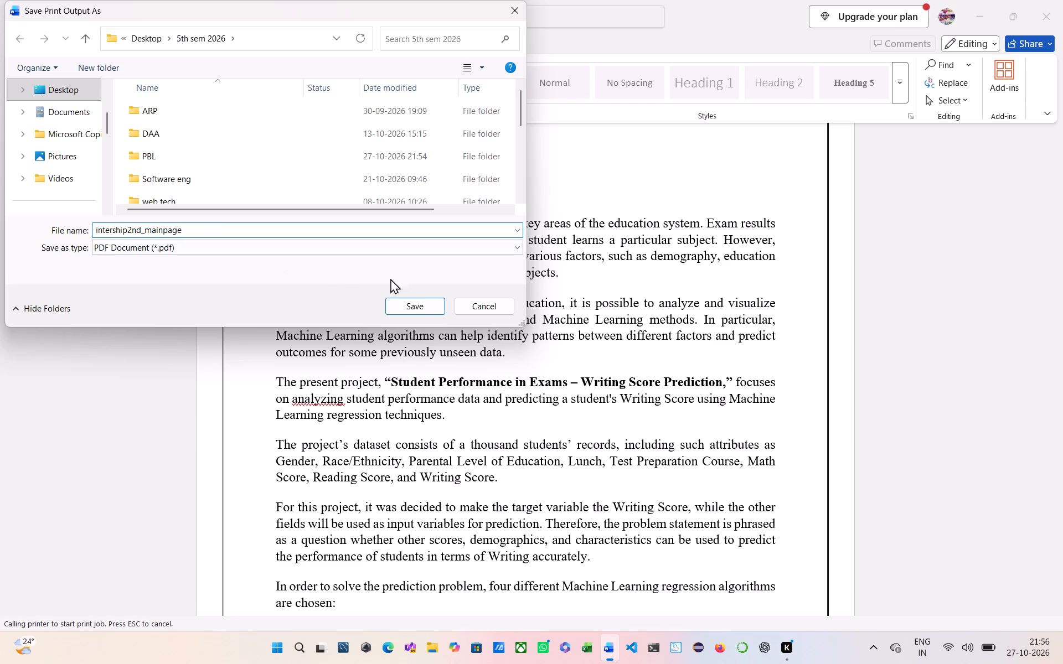
{"action": "left_click", "coordinate": [422, 307]}
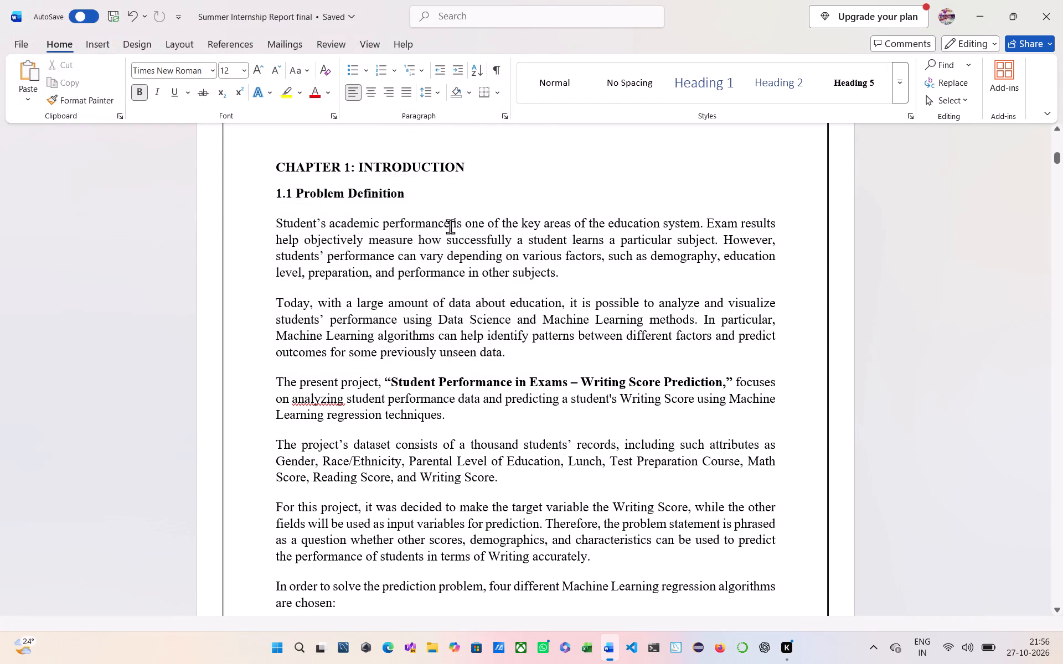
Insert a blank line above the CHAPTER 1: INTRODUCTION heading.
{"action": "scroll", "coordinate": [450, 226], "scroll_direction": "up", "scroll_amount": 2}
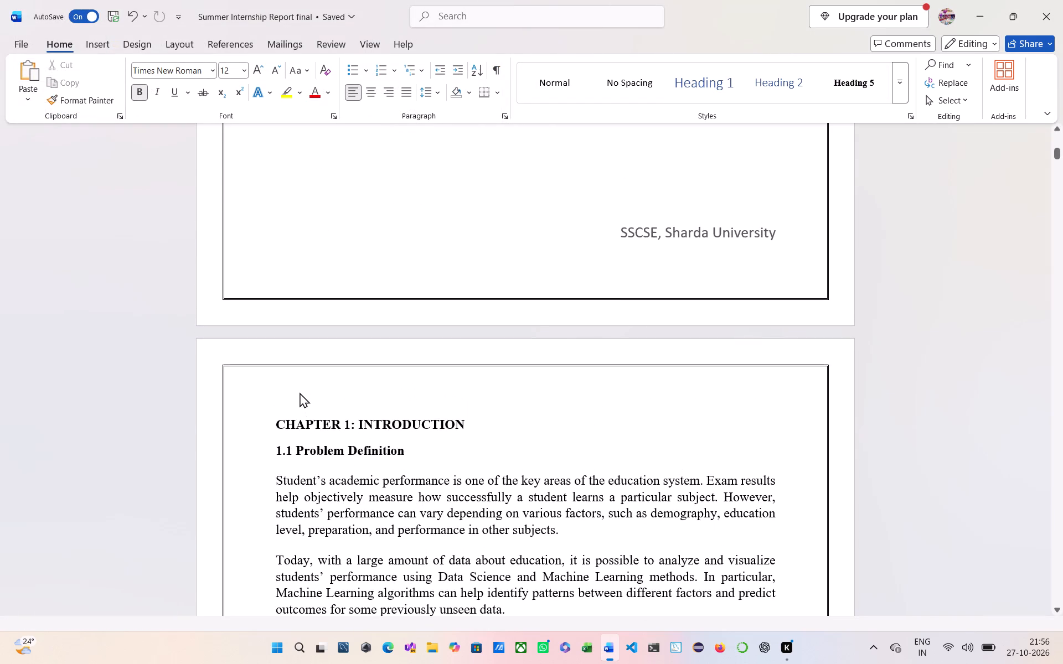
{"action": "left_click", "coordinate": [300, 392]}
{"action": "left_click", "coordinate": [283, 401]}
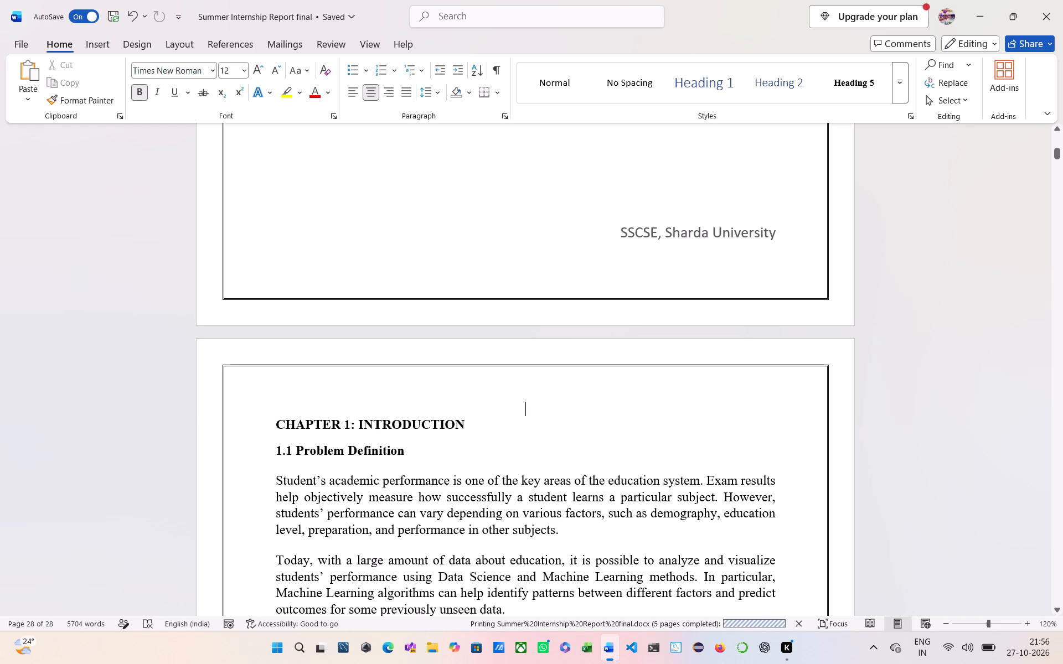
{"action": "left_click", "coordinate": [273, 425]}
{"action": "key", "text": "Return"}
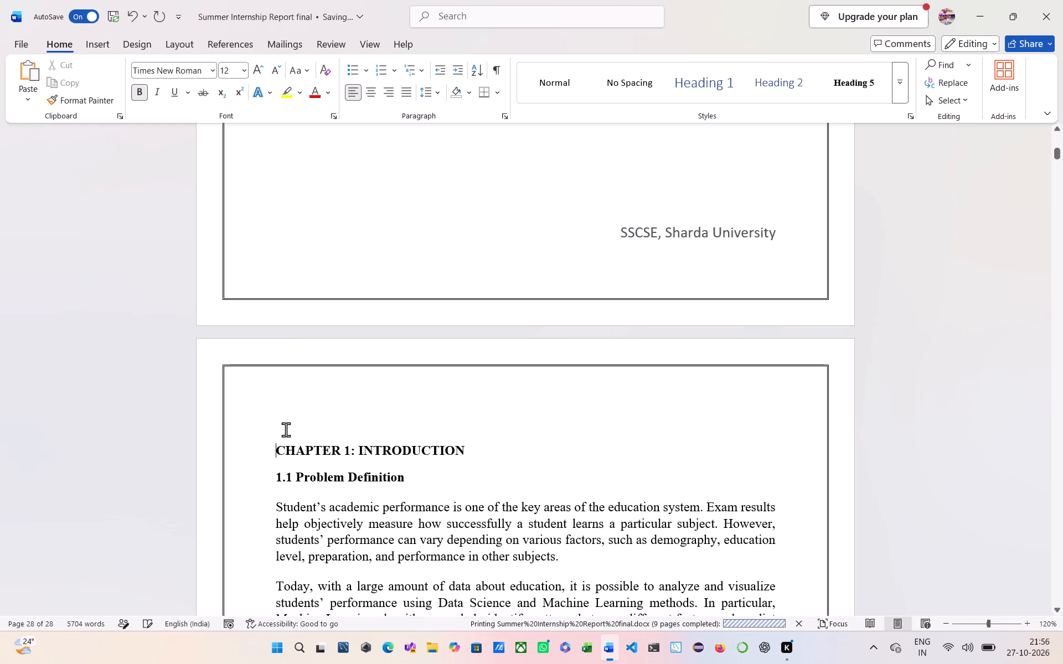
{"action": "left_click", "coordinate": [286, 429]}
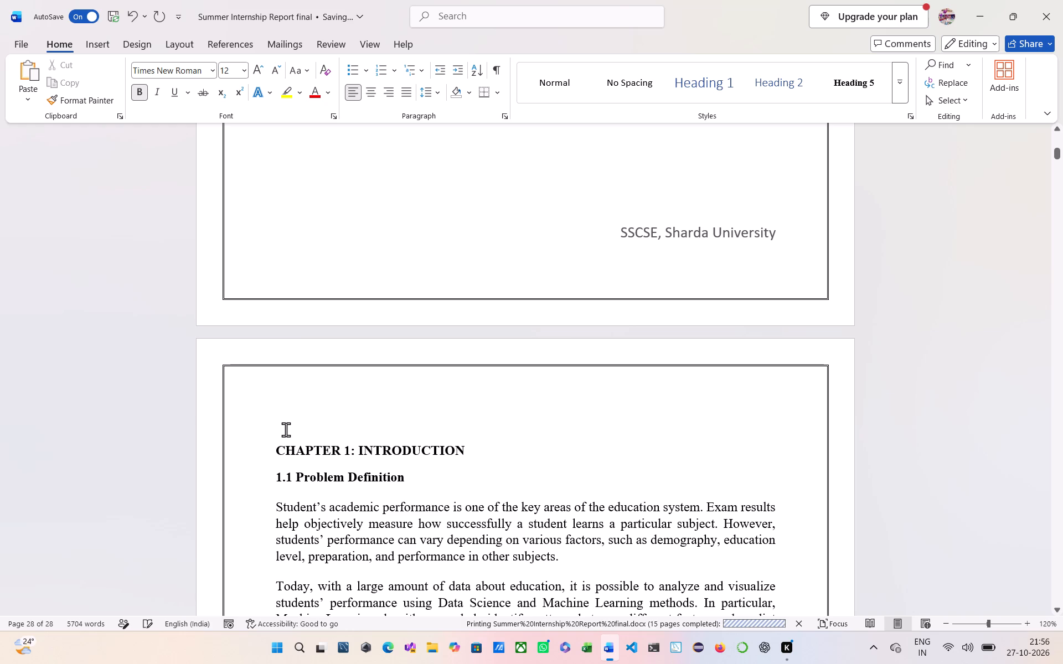
Undo the recent edits back through the new page numbering and the removal of the front pages, and check the front pages.
{"action": "key", "text": "ctrl+z"}
{"action": "key", "text": "ctrl+z"}
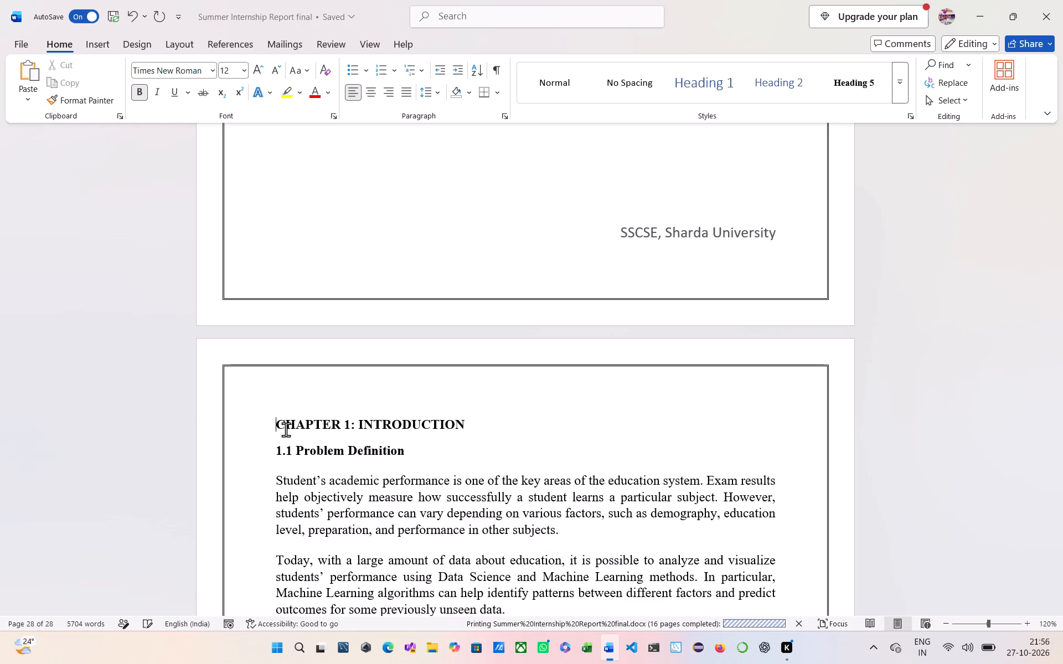
{"action": "key", "text": "ctrl+z"}
{"action": "key", "text": "ctrl+z"}
{"action": "key", "text": "ctrl+z"}
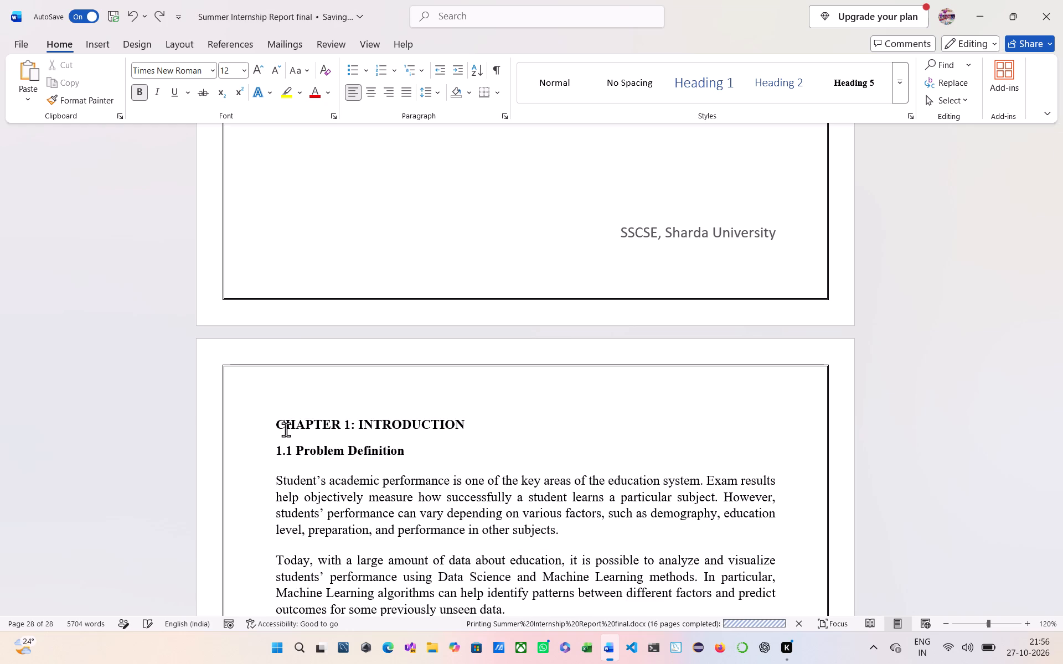
{"action": "key", "text": "ctrl+z"}
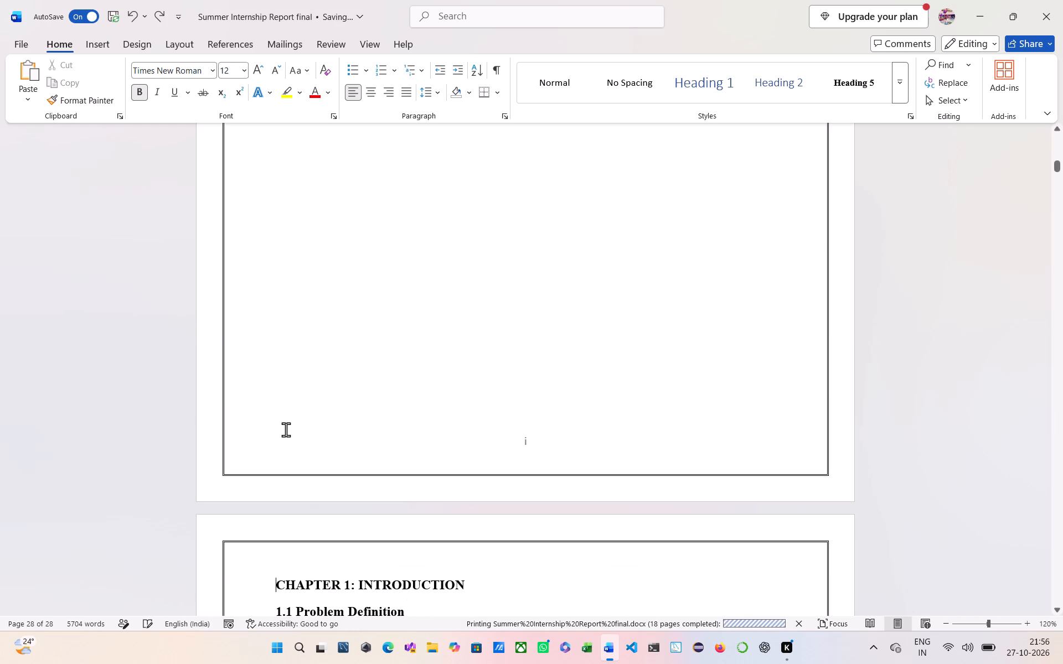
{"action": "key", "text": "ctrl+z"}
{"action": "key", "text": "ctrl+z"}
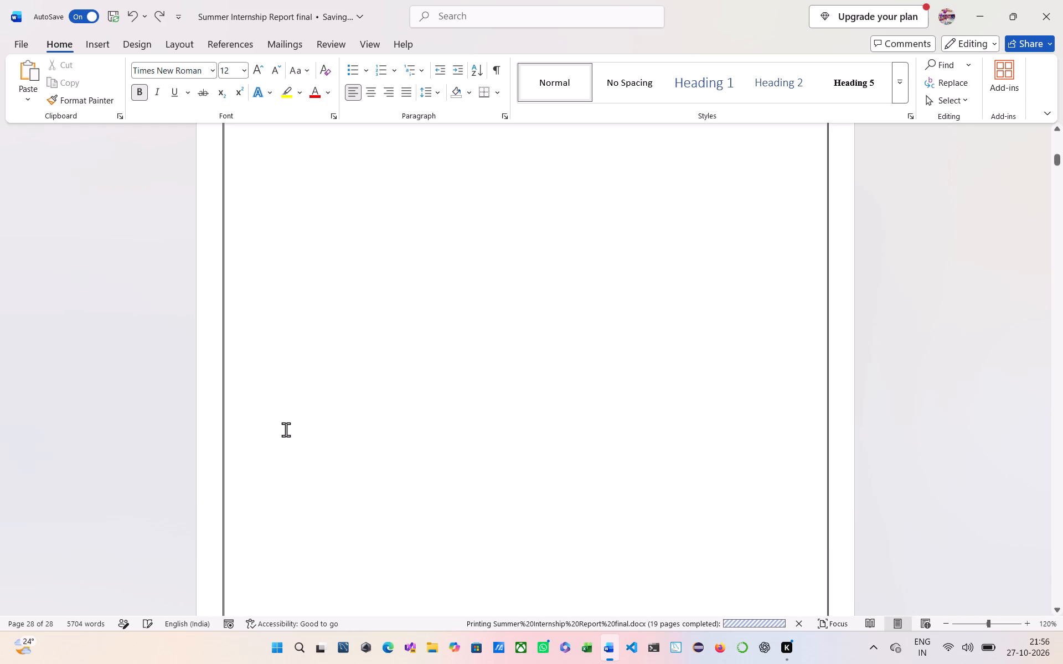
{"action": "key", "text": "ctrl+z"}
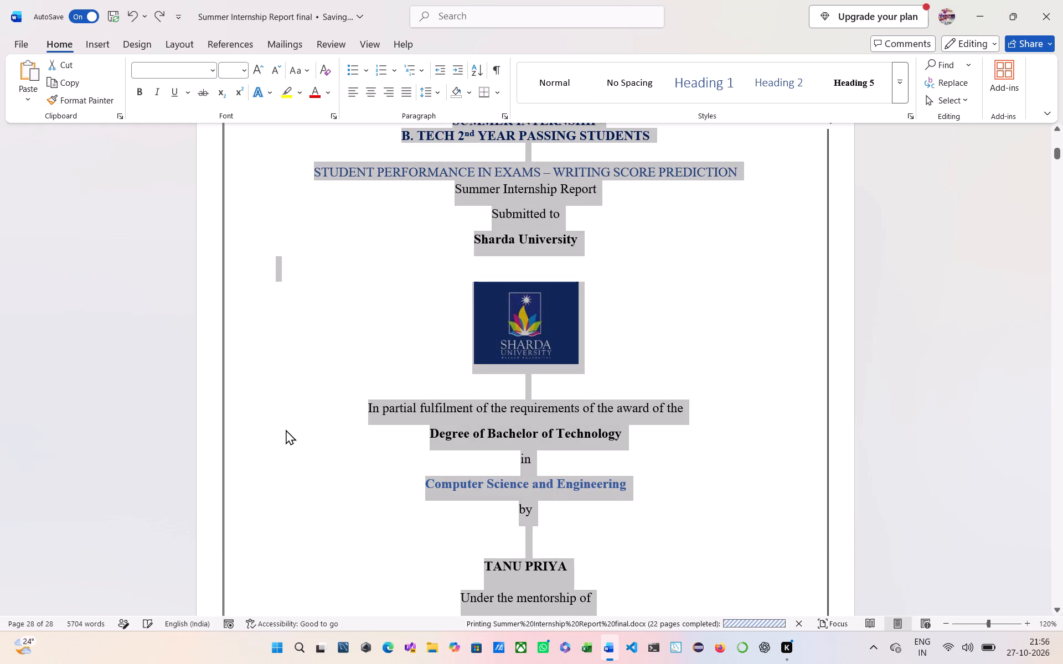
{"action": "left_click", "coordinate": [679, 344]}
{"action": "scroll", "coordinate": [679, 344], "scroll_direction": "down", "scroll_amount": 3}
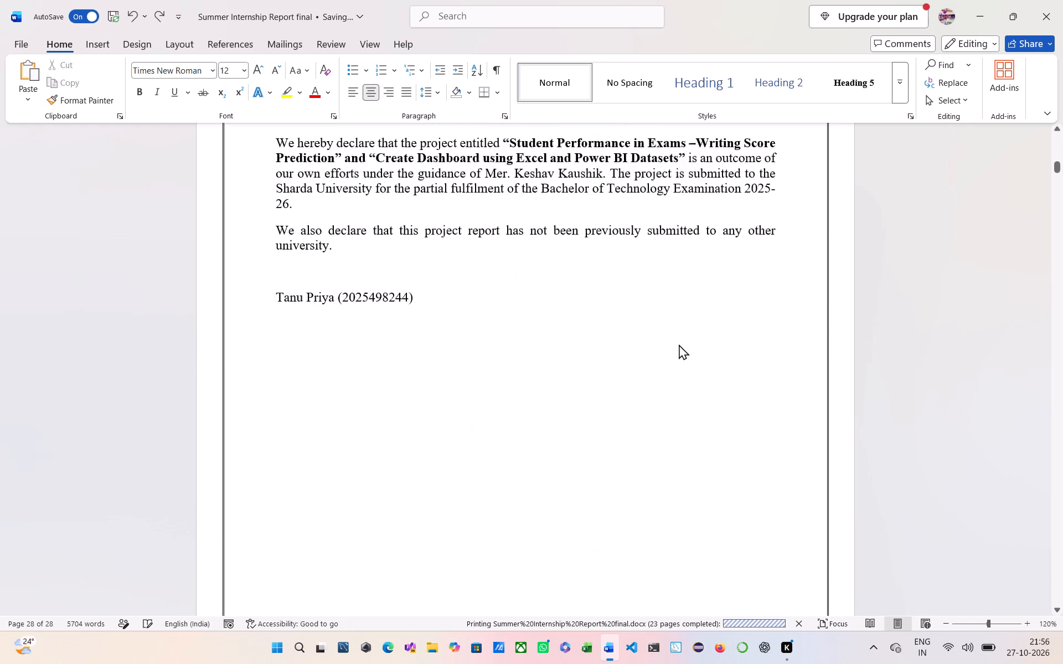
{"action": "scroll", "coordinate": [679, 344], "scroll_direction": "down", "scroll_amount": 7}
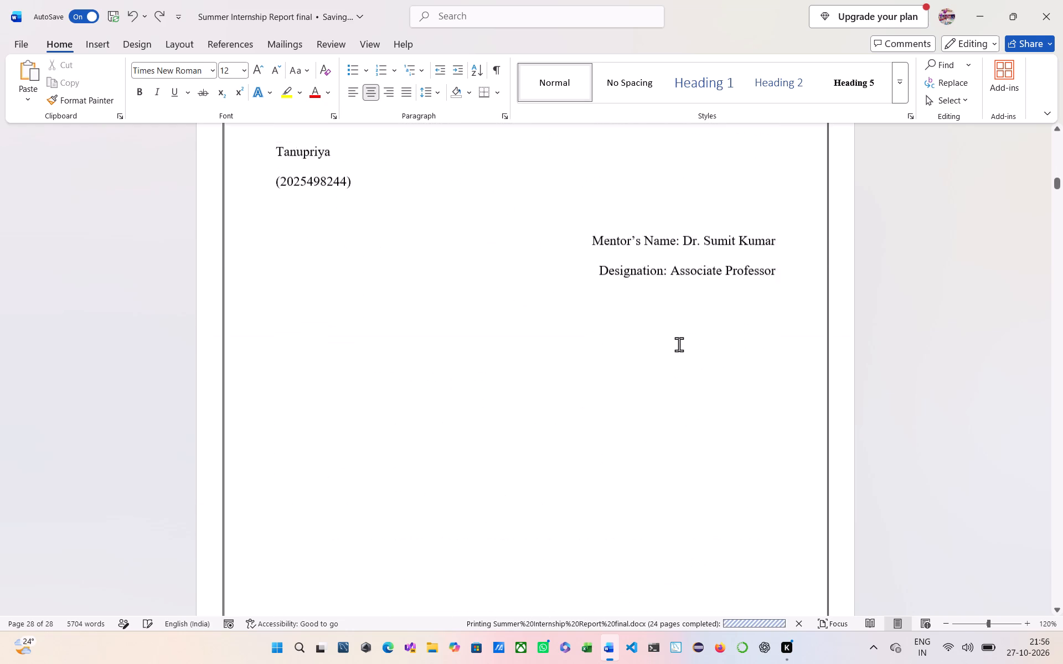
{"action": "scroll", "coordinate": [679, 344], "scroll_direction": "down", "scroll_amount": 3}
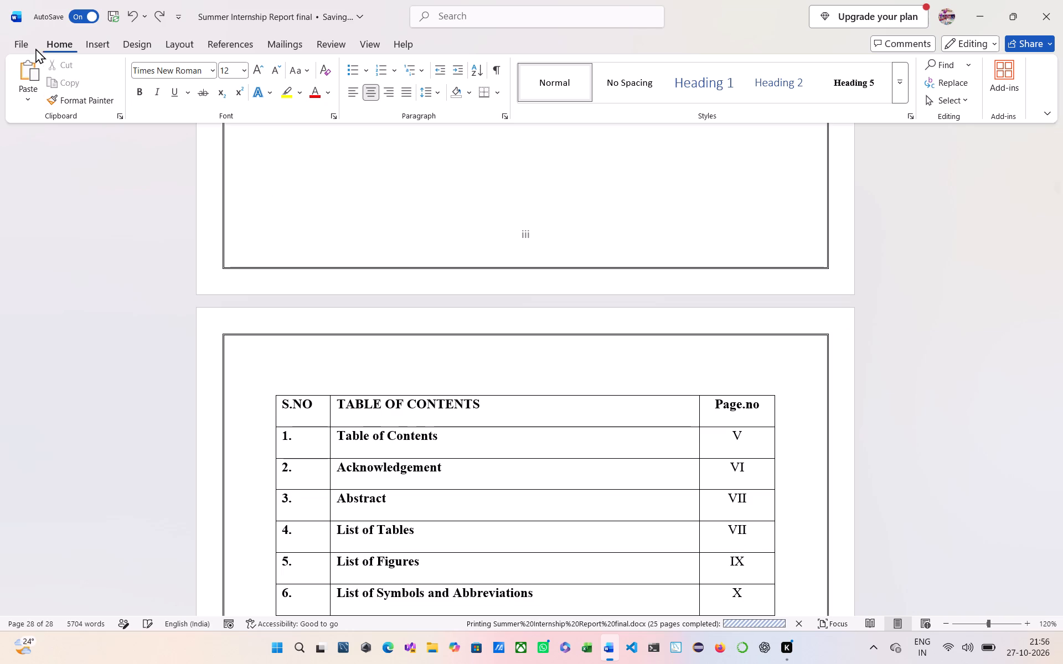
Print all pages of the full report to a PDF named intership2nd in the 5th sem 2026 folder.
{"action": "left_click", "coordinate": [30, 46]}
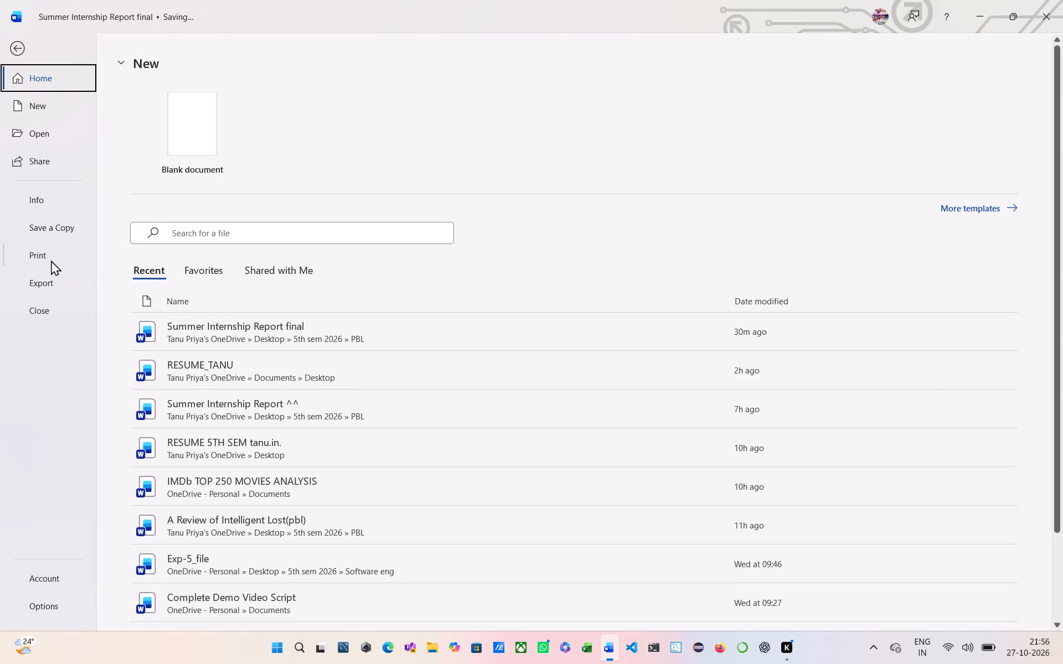
{"action": "left_click", "coordinate": [51, 260]}
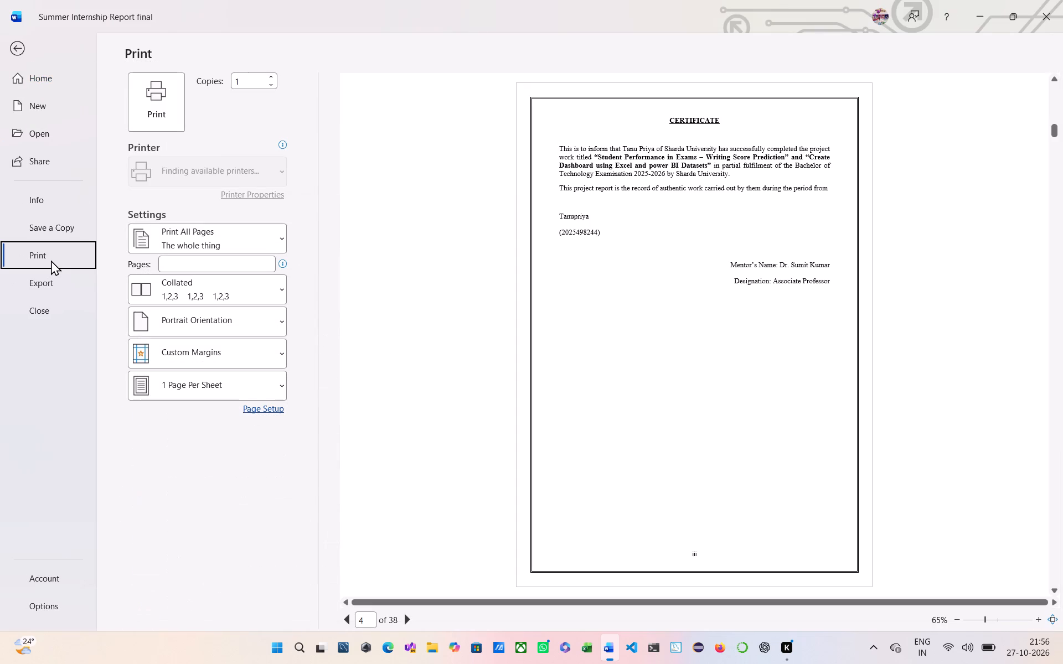
{"action": "left_click", "coordinate": [156, 100]}
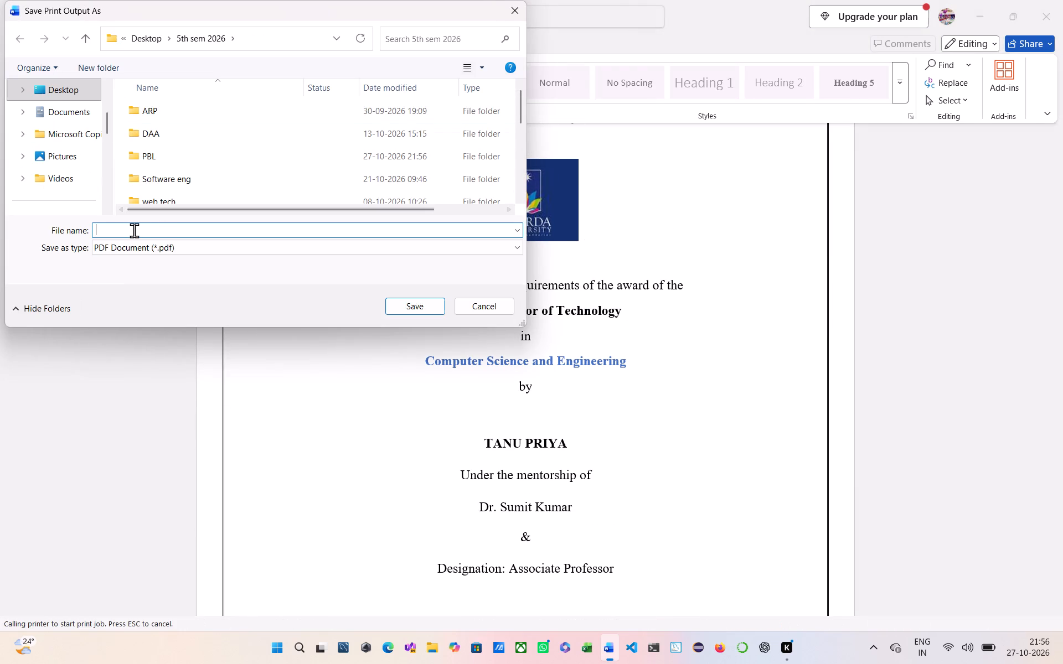
{"action": "left_click", "coordinate": [133, 230]}
{"action": "type", "text": "inte"}
{"action": "left_click", "coordinate": [159, 252]}
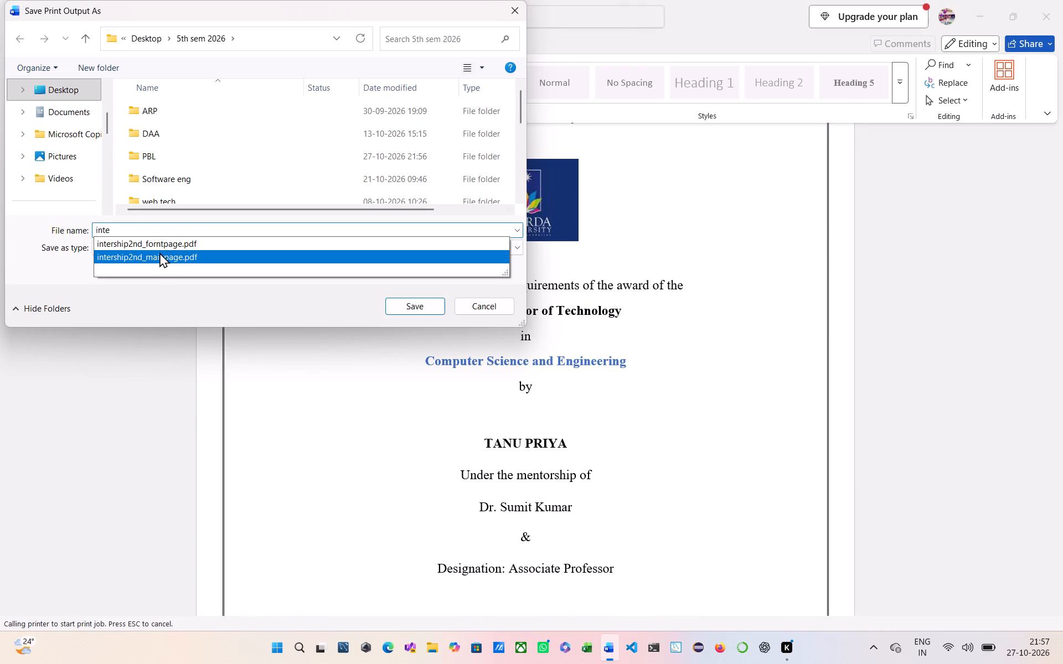
{"action": "left_click", "coordinate": [201, 226]}
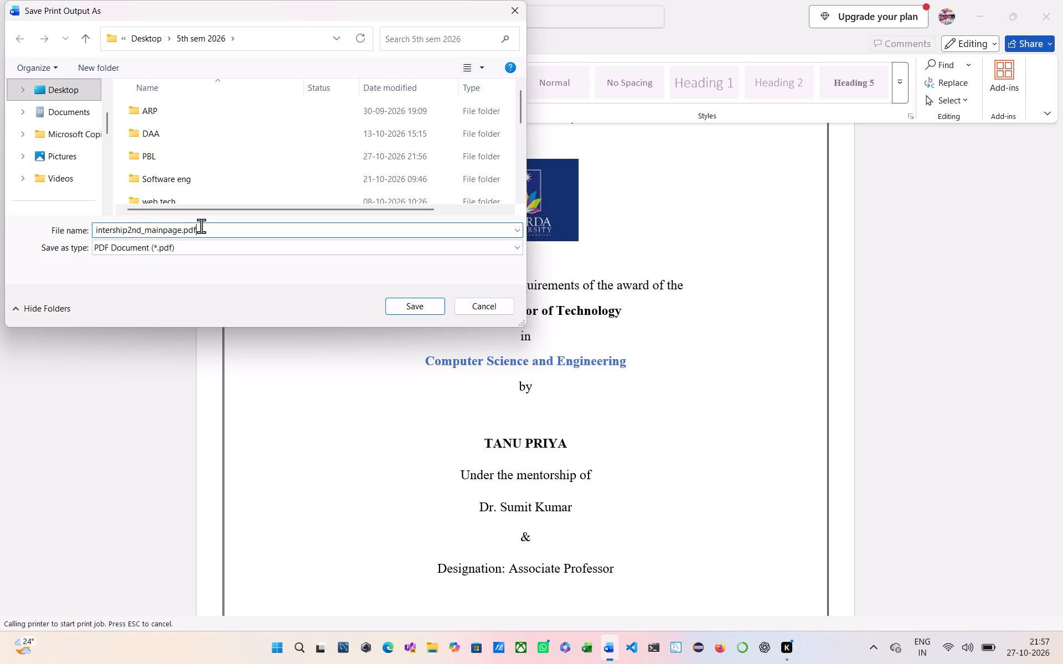
{"action": "key", "text": "BackSpace"}
{"action": "key", "text": "BackSpace"}
{"action": "key", "text": "BackSpace"}
{"action": "key", "text": "BackSpace"}
{"action": "key", "text": "BackSpace"}
{"action": "key", "text": "BackSpace"}
{"action": "key", "text": "BackSpace"}
{"action": "key", "text": "BackSpace"}
{"action": "key", "text": "BackSpace"}
{"action": "key", "text": "BackSpace"}
{"action": "key", "text": "BackSpace"}
{"action": "key", "text": "BackSpace"}
{"action": "key", "text": "BackSpace"}
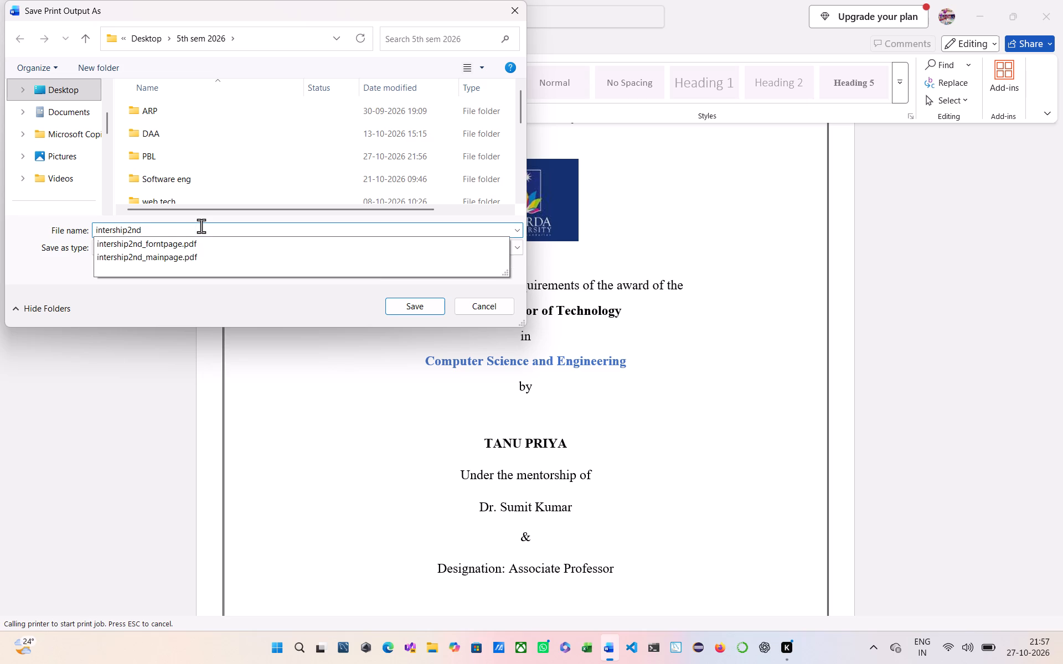
{"action": "left_click", "coordinate": [406, 307]}
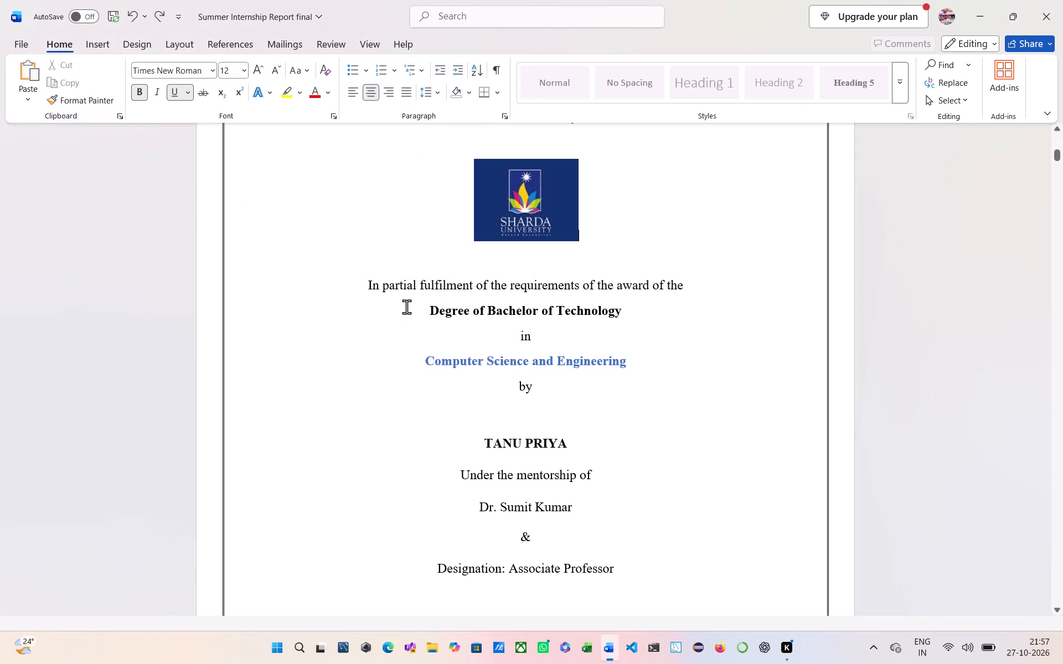
Look through the full report from the cover page and front pages into the Chapter 1 pages.
{"action": "scroll", "coordinate": [406, 307], "scroll_direction": "up", "scroll_amount": 13}
{"action": "scroll", "coordinate": [406, 307], "scroll_direction": "down", "scroll_amount": 1}
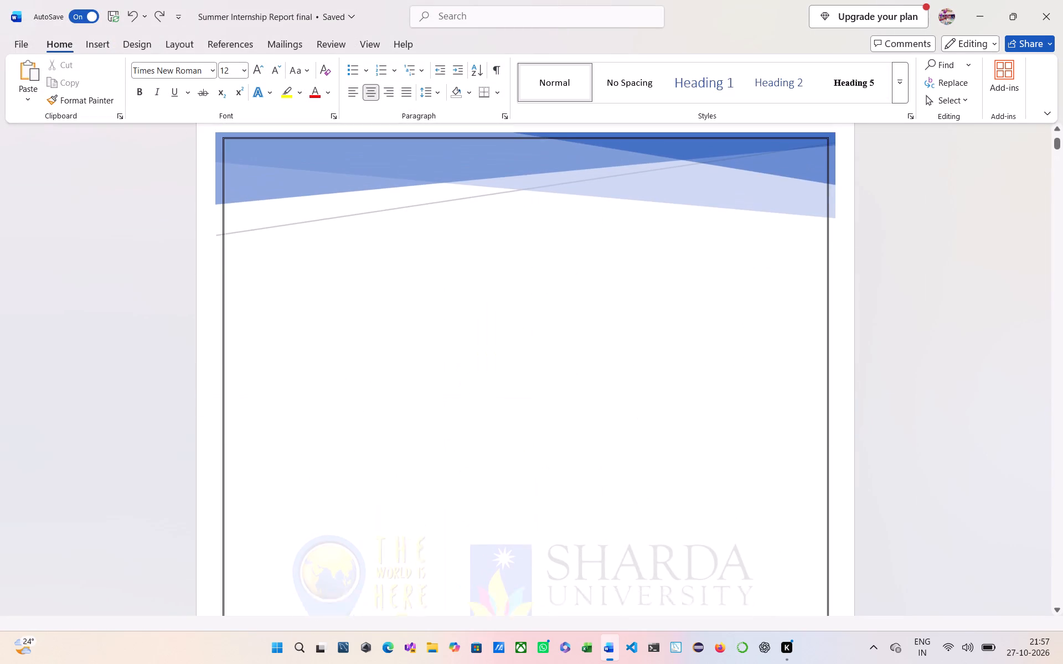
{"action": "scroll", "coordinate": [406, 307], "scroll_direction": "down", "scroll_amount": 17}
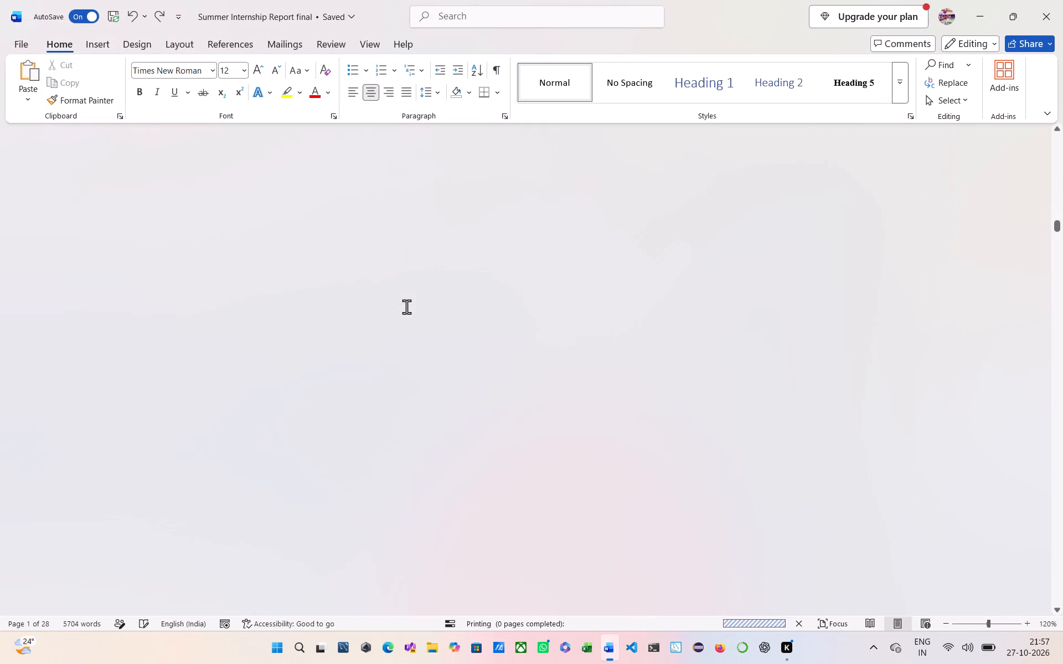
{"action": "scroll", "coordinate": [406, 307], "scroll_direction": "down", "scroll_amount": 20}
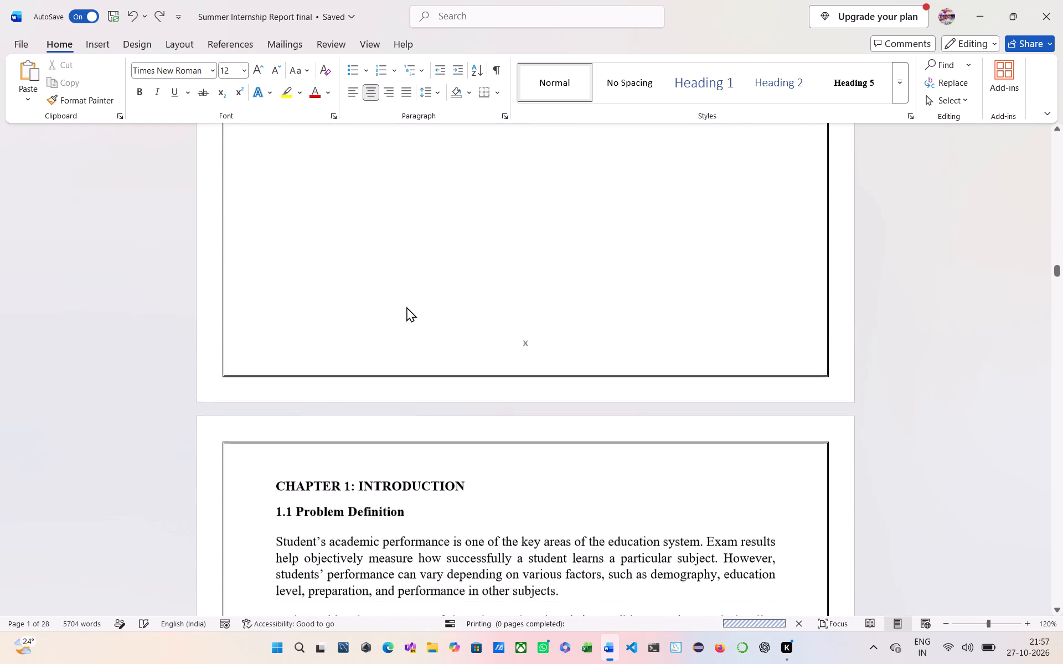
{"action": "scroll", "coordinate": [406, 307], "scroll_direction": "down", "scroll_amount": 19}
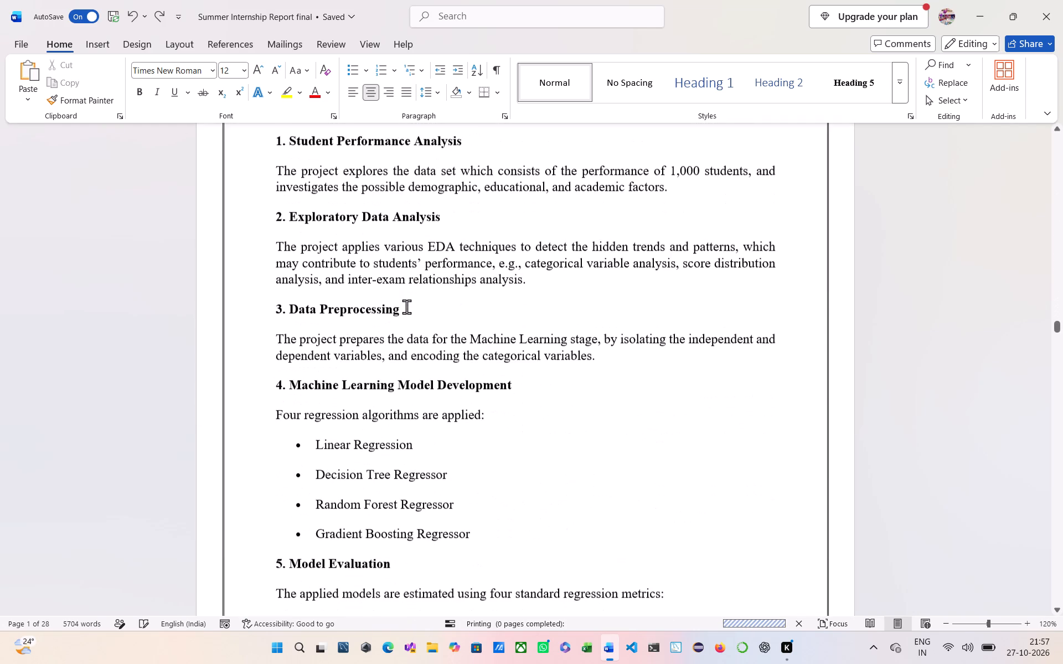
{"action": "scroll", "coordinate": [406, 307], "scroll_direction": "down", "scroll_amount": 3}
Switch to File Explorer and look through the recent files list for the printed report PDFs.
{"action": "left_click", "coordinate": [432, 642]}
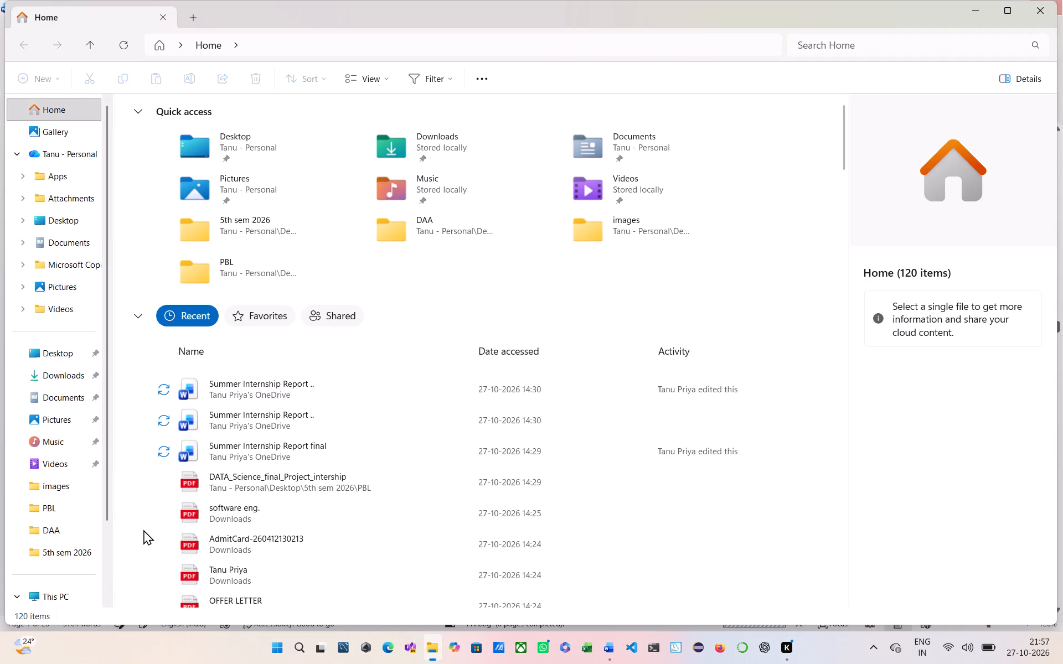
{"action": "scroll", "coordinate": [143, 530], "scroll_direction": "down", "scroll_amount": 20}
{"action": "scroll", "coordinate": [143, 530], "scroll_direction": "down", "scroll_amount": 20}
{"action": "scroll", "coordinate": [143, 530], "scroll_direction": "down", "scroll_amount": 20}
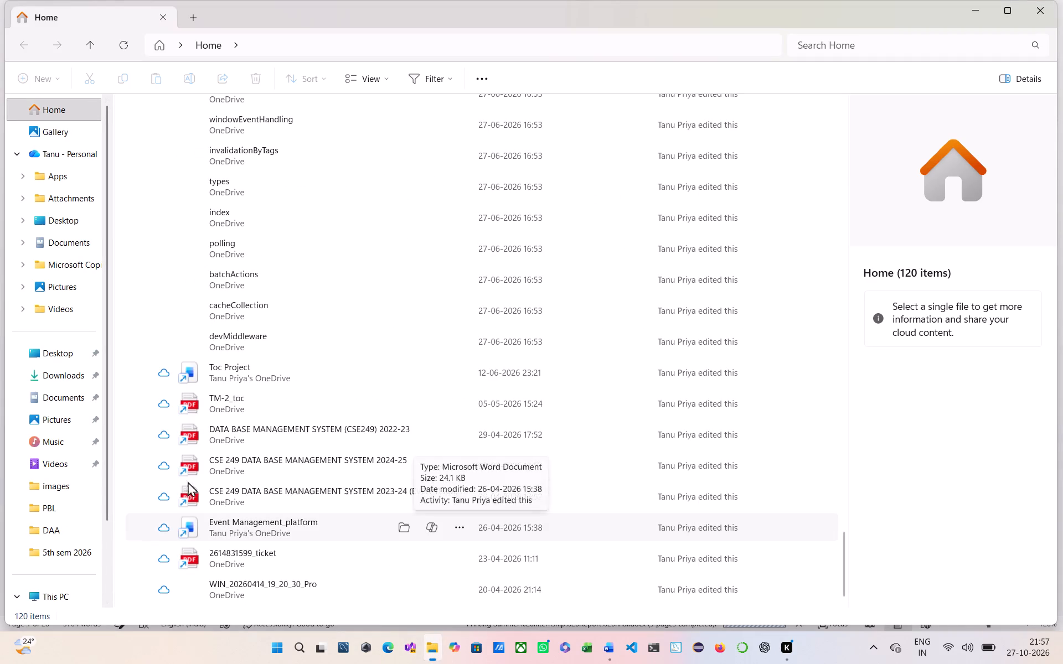
{"action": "scroll", "coordinate": [292, 324], "scroll_direction": "down", "scroll_amount": 4}
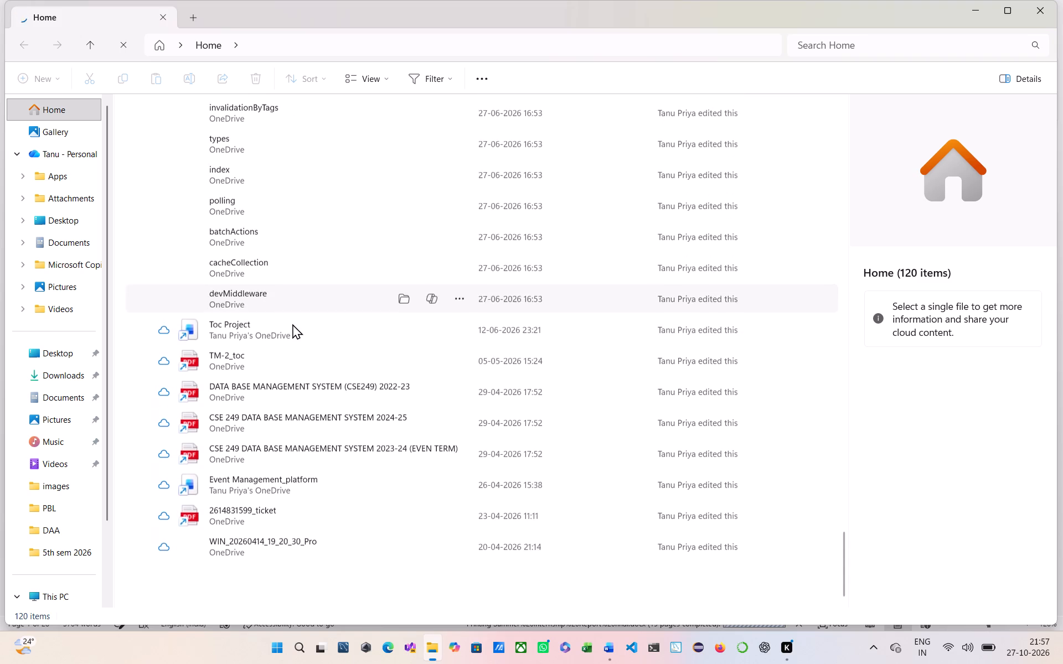
{"action": "scroll", "coordinate": [292, 324], "scroll_direction": "down", "scroll_amount": 1}
{"action": "scroll", "coordinate": [292, 324], "scroll_direction": "up", "scroll_amount": 10}
{"action": "scroll", "coordinate": [292, 324], "scroll_direction": "right", "scroll_amount": 1}
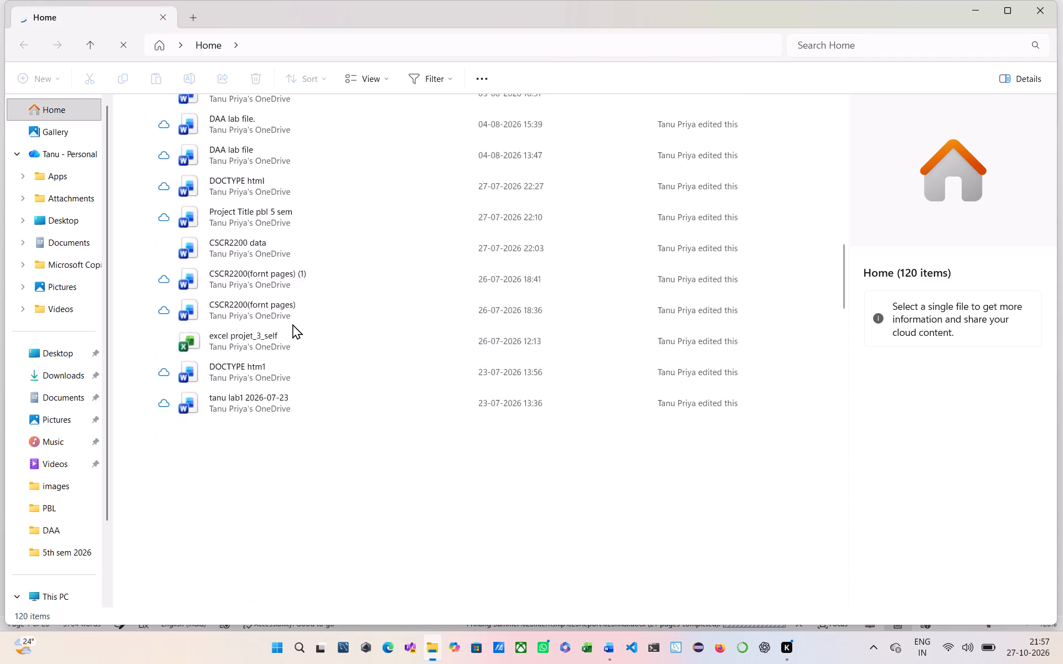
{"action": "scroll", "coordinate": [292, 324], "scroll_direction": "right", "scroll_amount": 2}
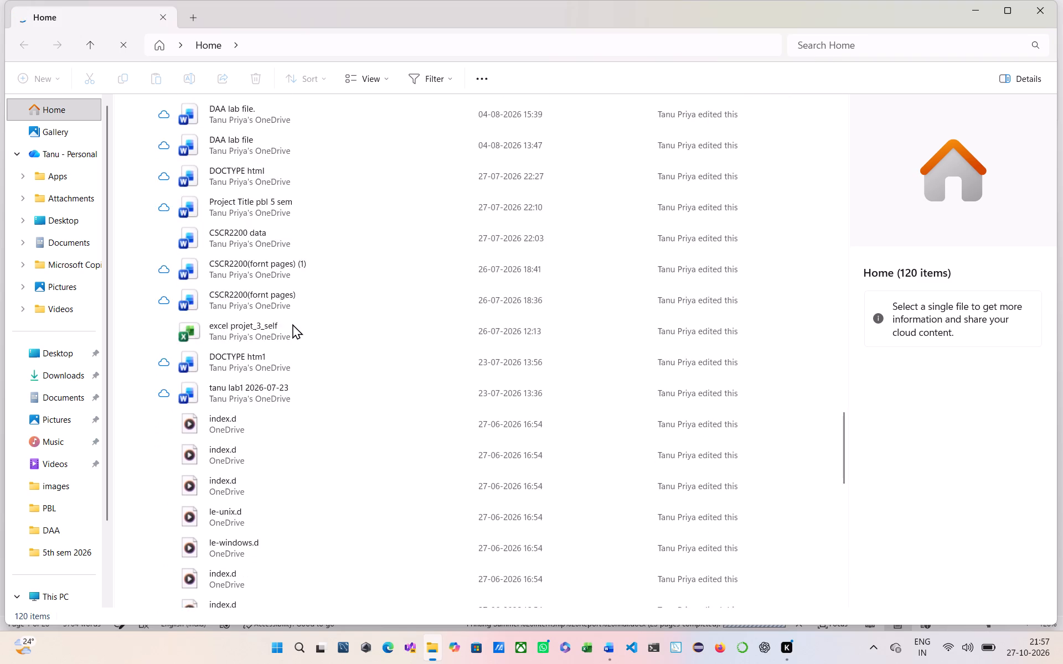
{"action": "scroll", "coordinate": [292, 324], "scroll_direction": "up", "scroll_amount": 9}
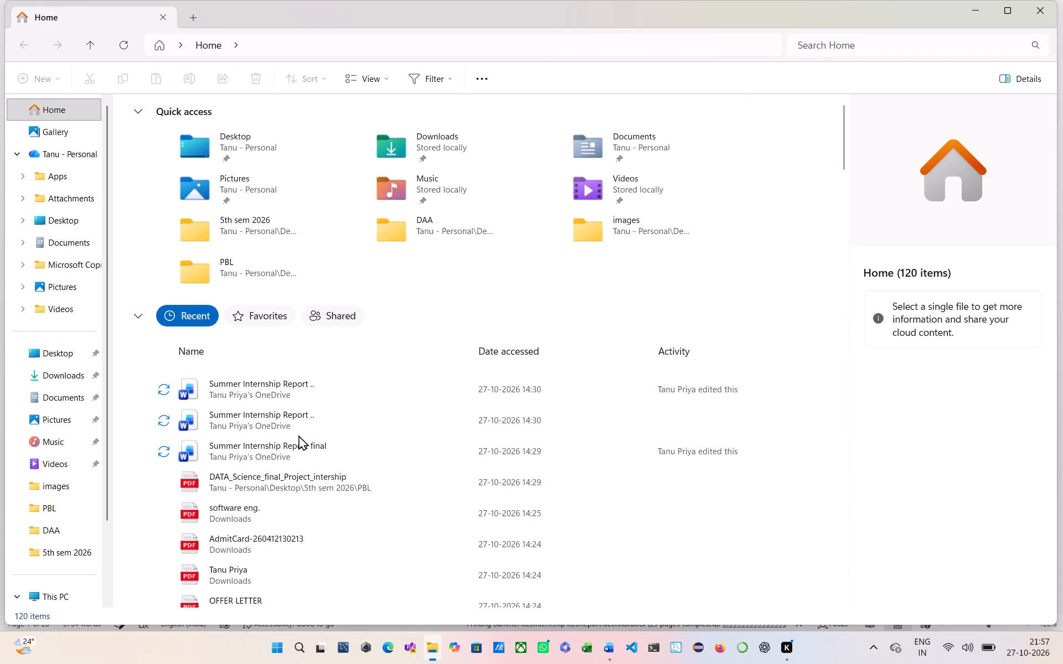
{"action": "scroll", "coordinate": [309, 513], "scroll_direction": "down", "scroll_amount": 2}
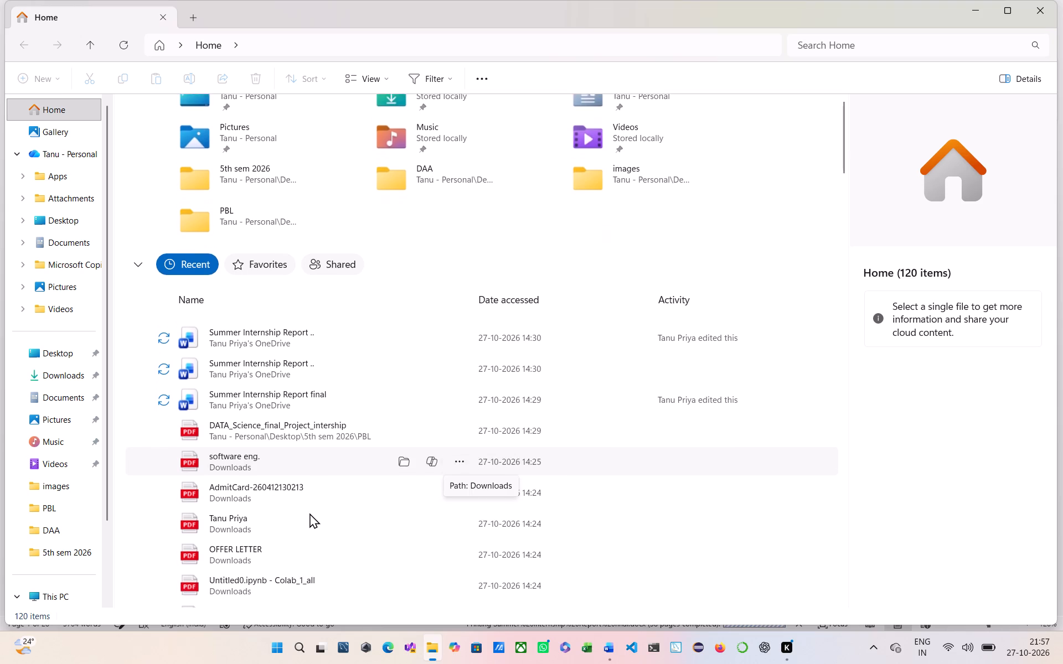
{"action": "scroll", "coordinate": [309, 513], "scroll_direction": "down", "scroll_amount": 5}
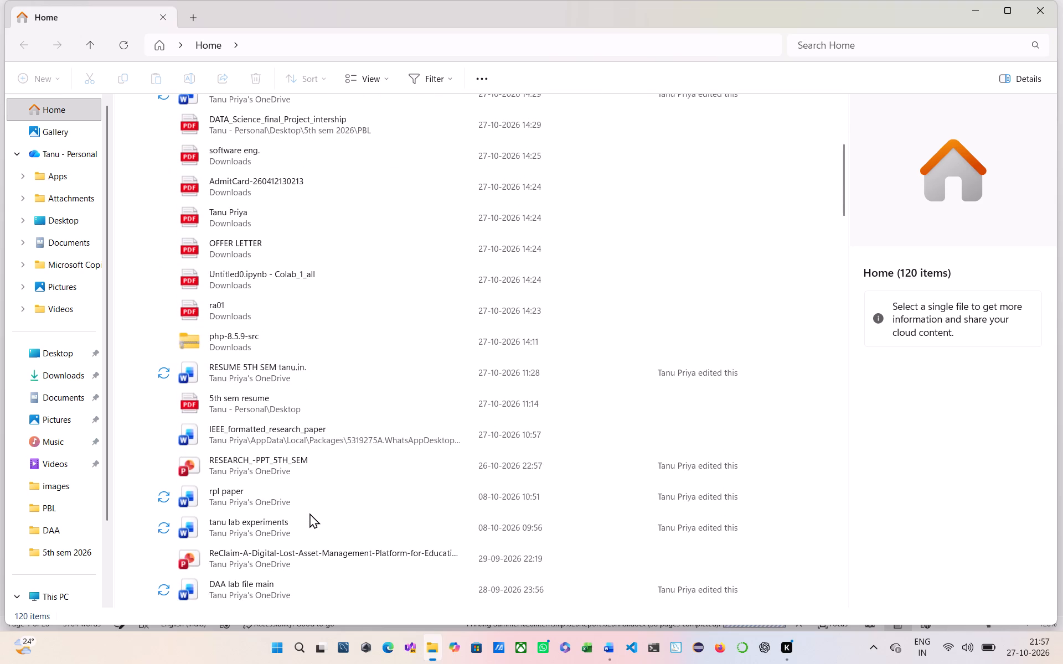
{"action": "scroll", "coordinate": [309, 513], "scroll_direction": "down", "scroll_amount": 2}
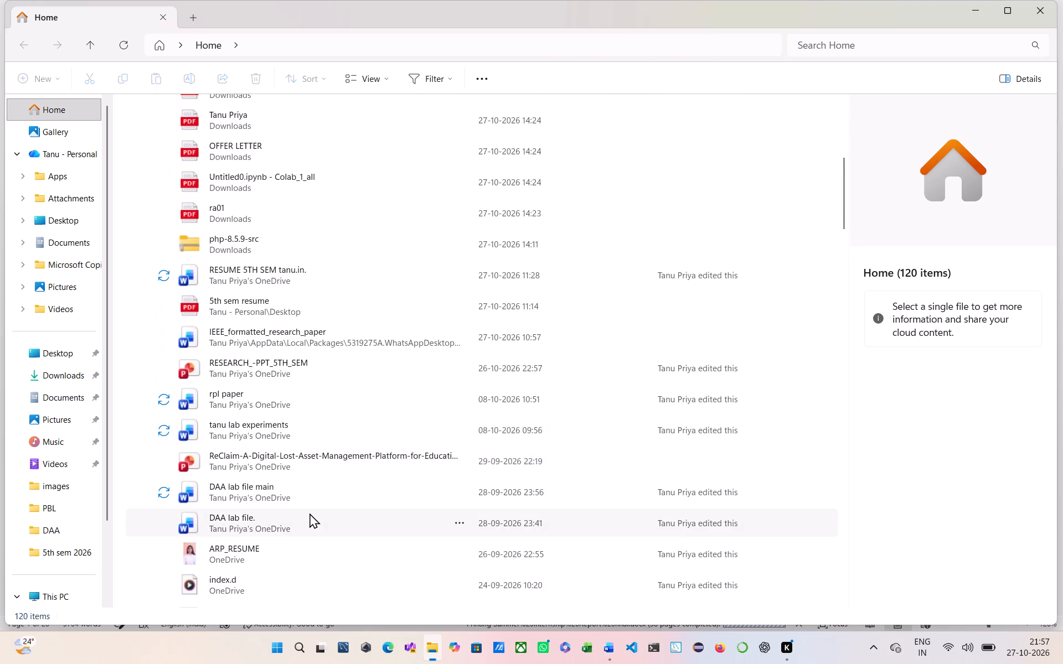
{"action": "scroll", "coordinate": [309, 513], "scroll_direction": "down", "scroll_amount": 7}
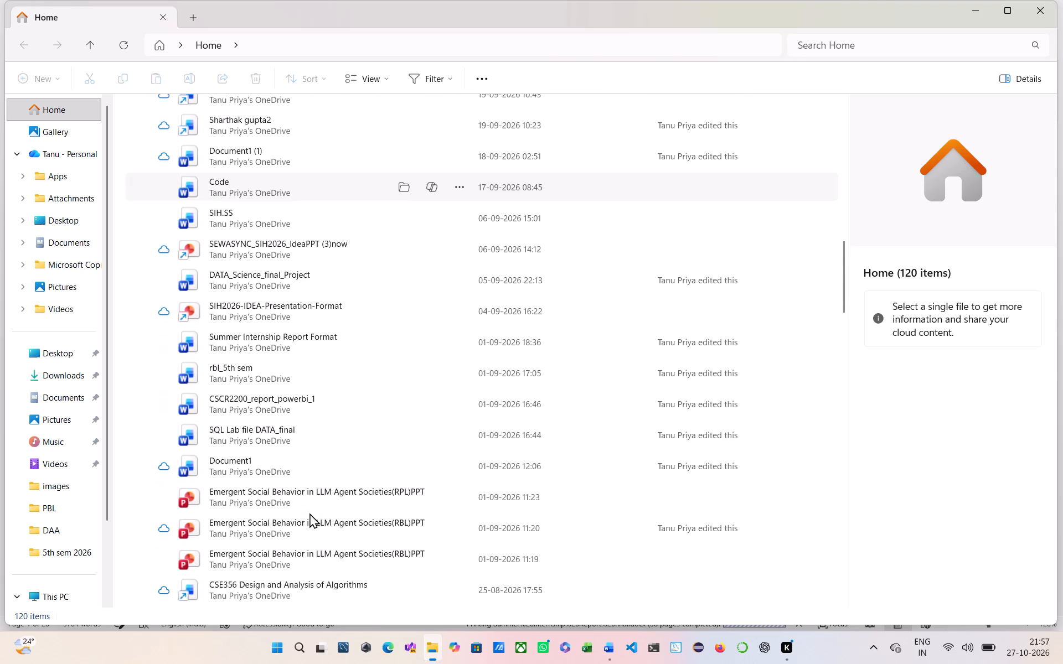
{"action": "scroll", "coordinate": [309, 513], "scroll_direction": "down", "scroll_amount": 7}
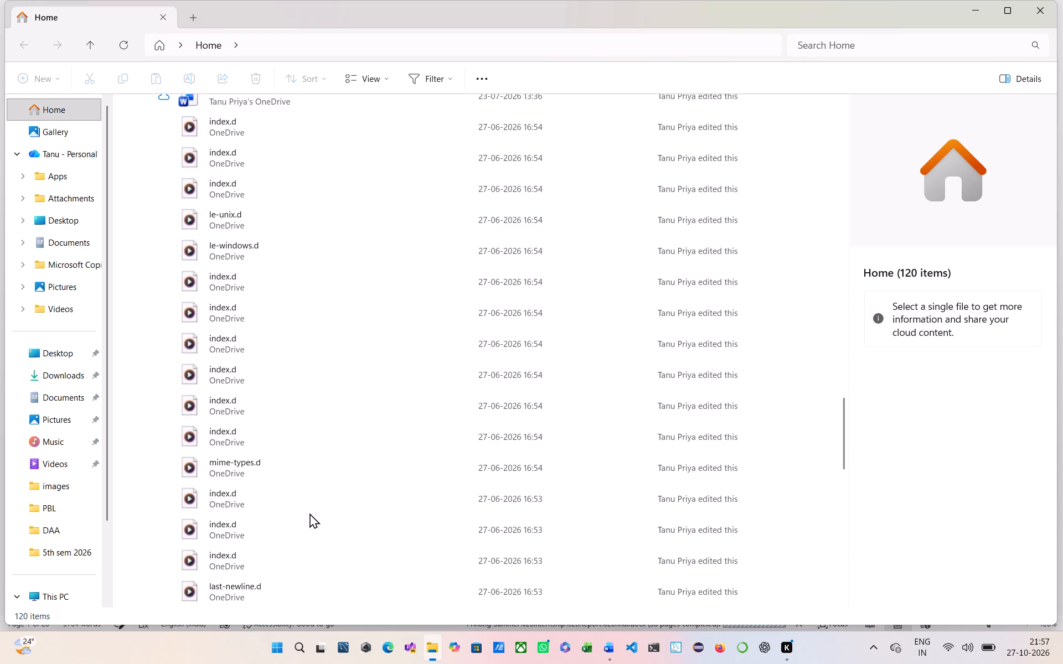
{"action": "scroll", "coordinate": [309, 513], "scroll_direction": "down", "scroll_amount": 2}
{"action": "left_click", "coordinate": [333, 354]}
{"action": "scroll", "coordinate": [333, 354], "scroll_direction": "down", "scroll_amount": 9}
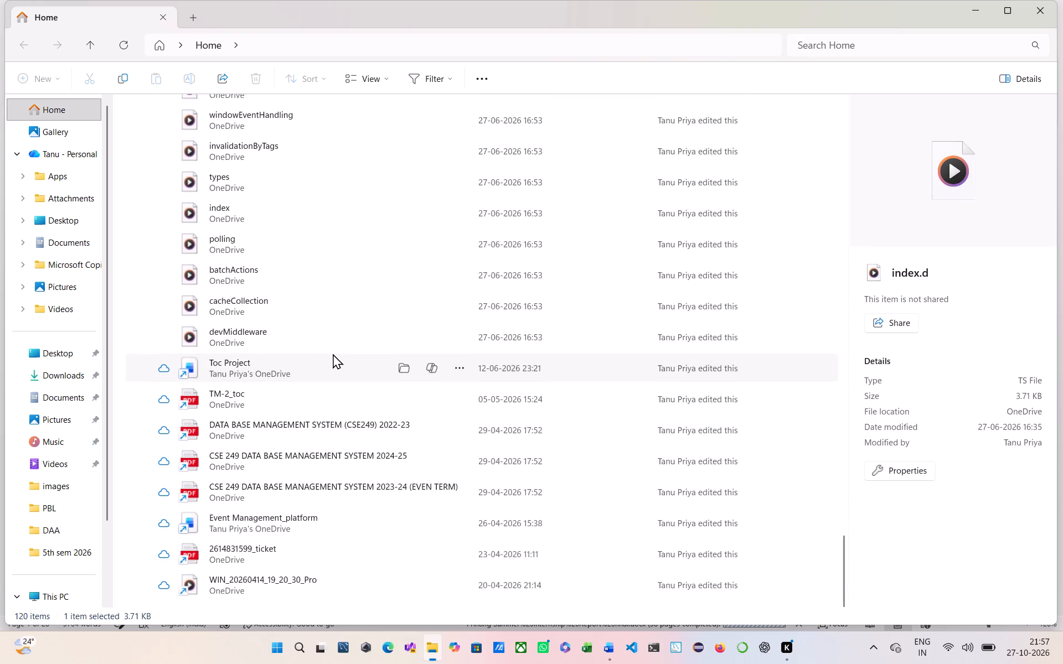
{"action": "scroll", "coordinate": [333, 354], "scroll_direction": "down", "scroll_amount": 2}
{"action": "left_click", "coordinate": [309, 354]}
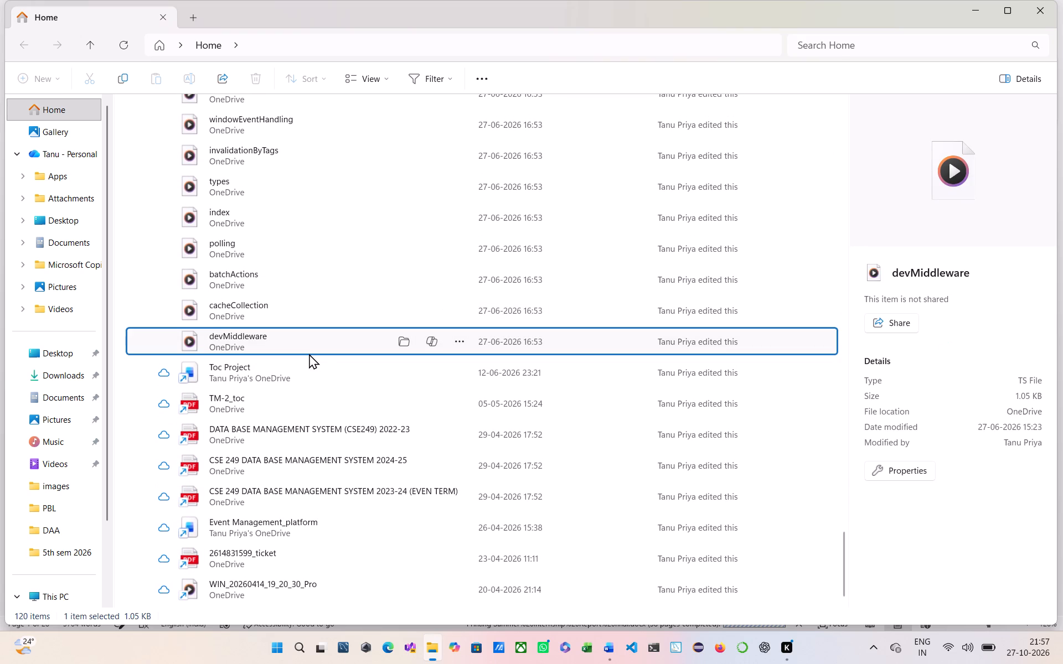
Check the 5th sem 2026 folder on the Desktop for the printed internship PDFs, and close the File Explorer window.
{"action": "left_click", "coordinate": [62, 354]}
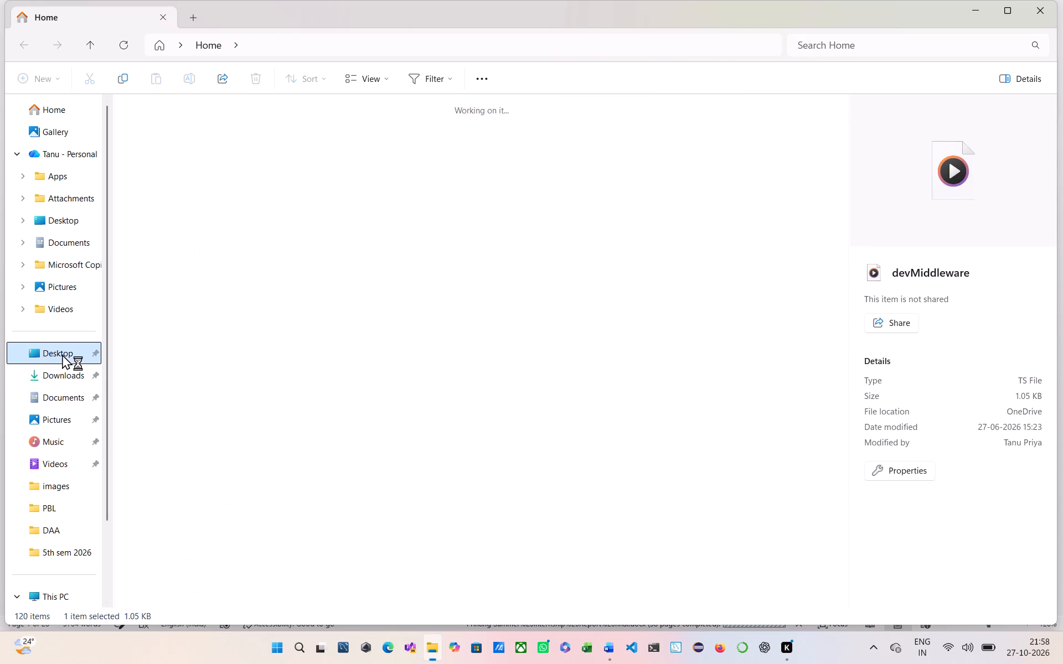
{"action": "double_click", "coordinate": [197, 113]}
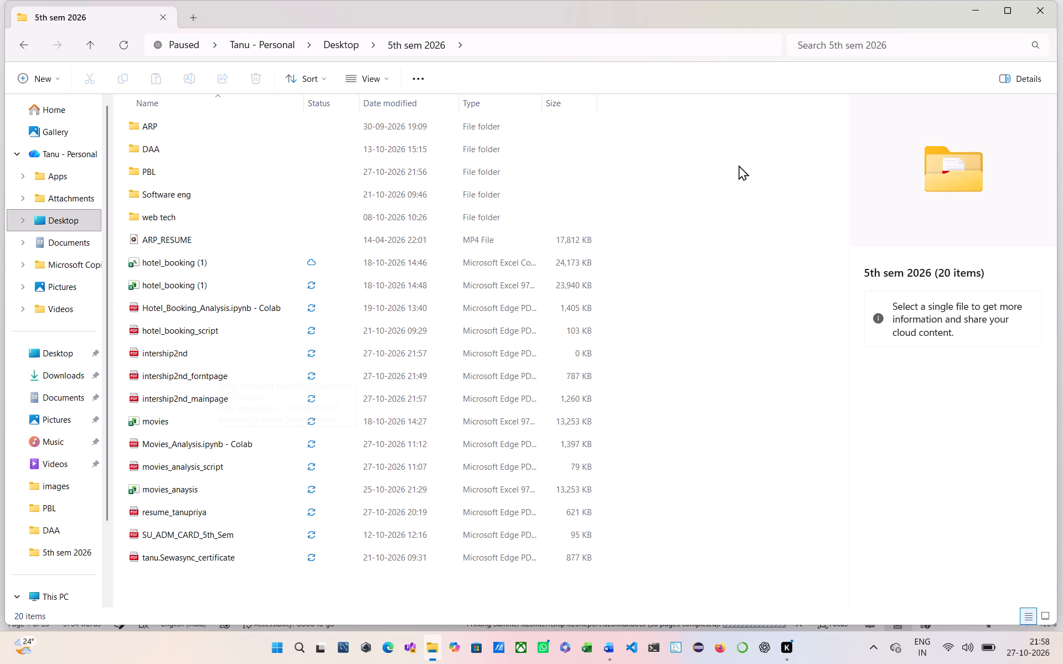
{"action": "left_click", "coordinate": [1044, 16]}
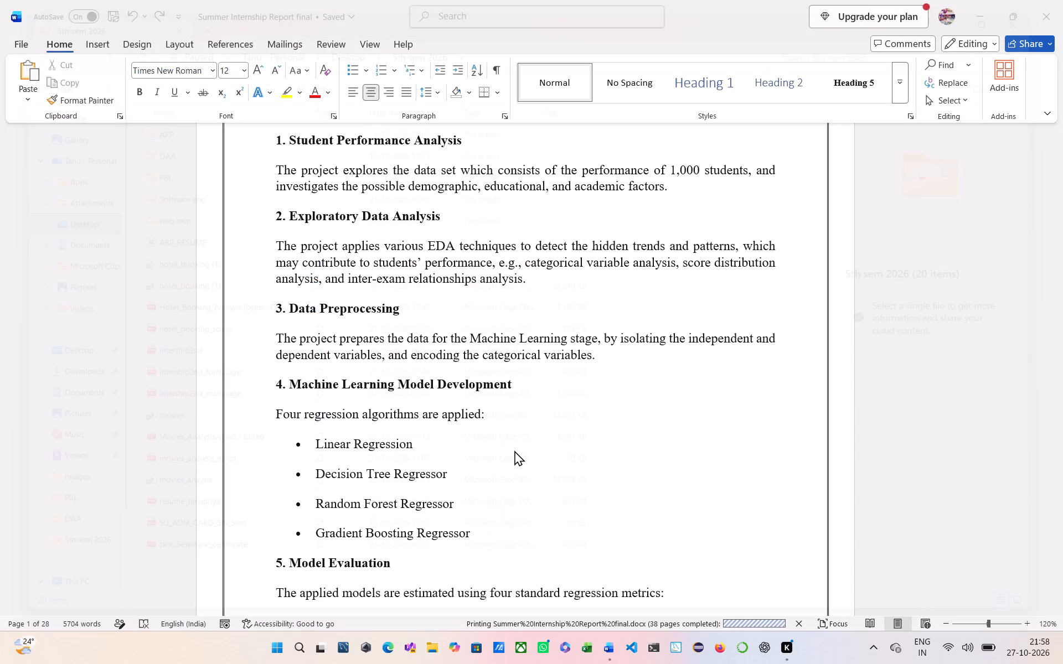
Check the report back up to its cover page and close the Summer Internship Report final document.
{"action": "scroll", "coordinate": [514, 450], "scroll_direction": "up", "scroll_amount": 9}
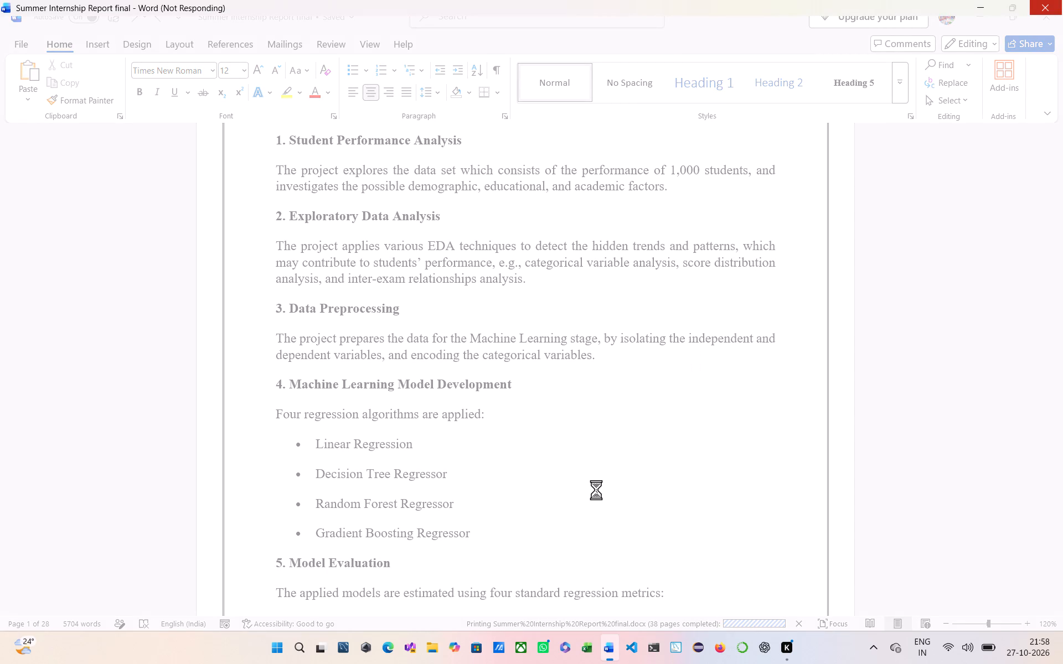
{"action": "scroll", "coordinate": [596, 490], "scroll_direction": "up", "scroll_amount": 20}
{"action": "scroll", "coordinate": [596, 490], "scroll_direction": "up", "scroll_amount": 4}
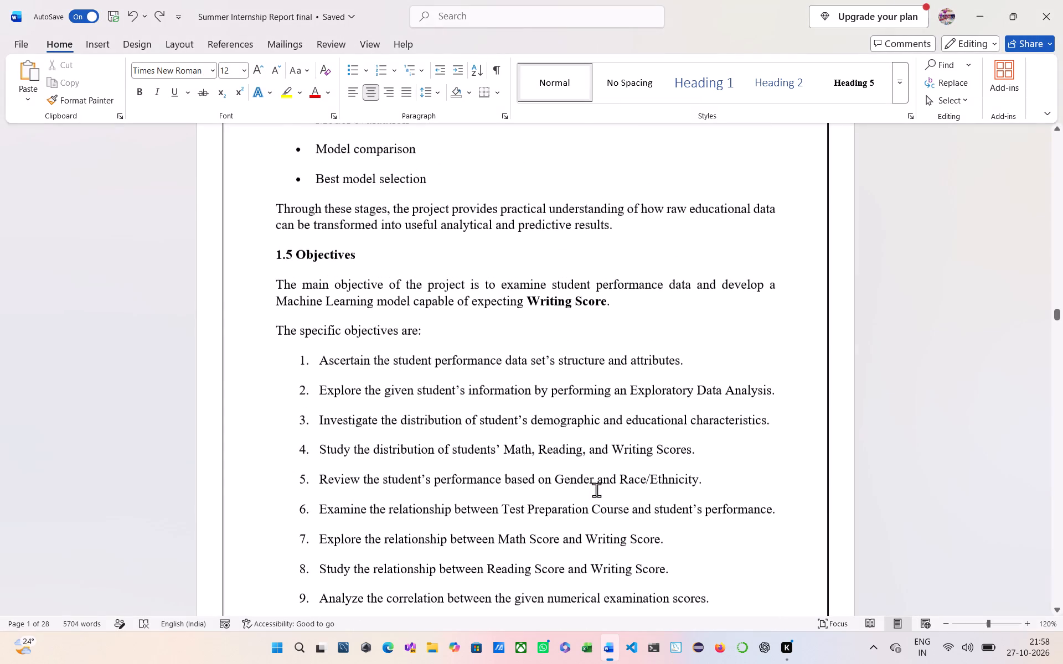
{"action": "scroll", "coordinate": [596, 490], "scroll_direction": "up", "scroll_amount": 20}
{"action": "scroll", "coordinate": [596, 490], "scroll_direction": "up", "scroll_amount": 7}
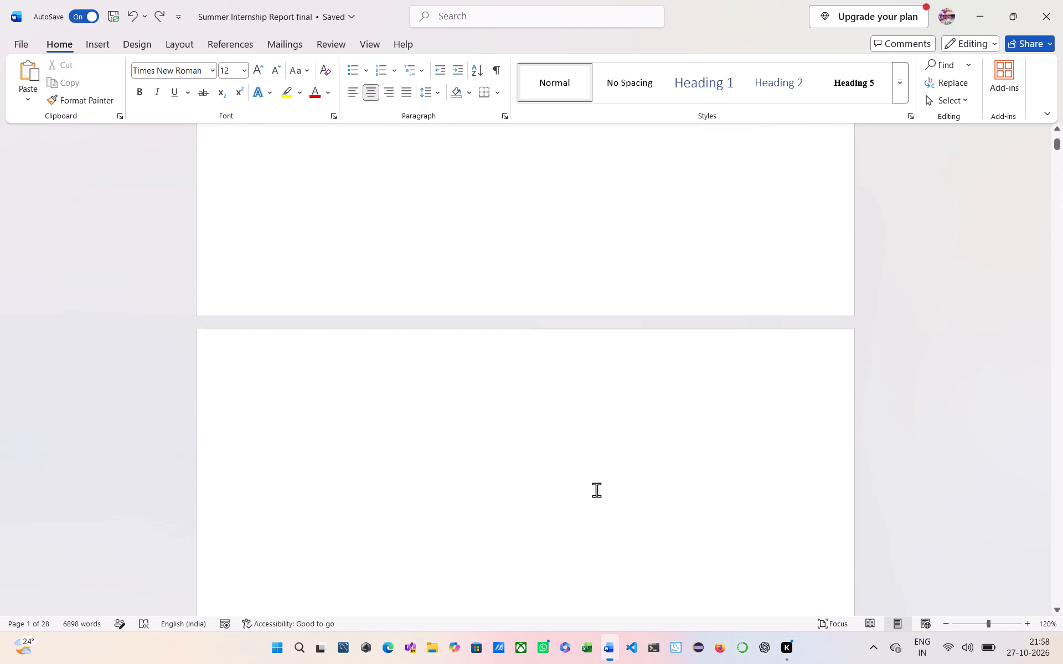
{"action": "scroll", "coordinate": [596, 490], "scroll_direction": "up", "scroll_amount": 11}
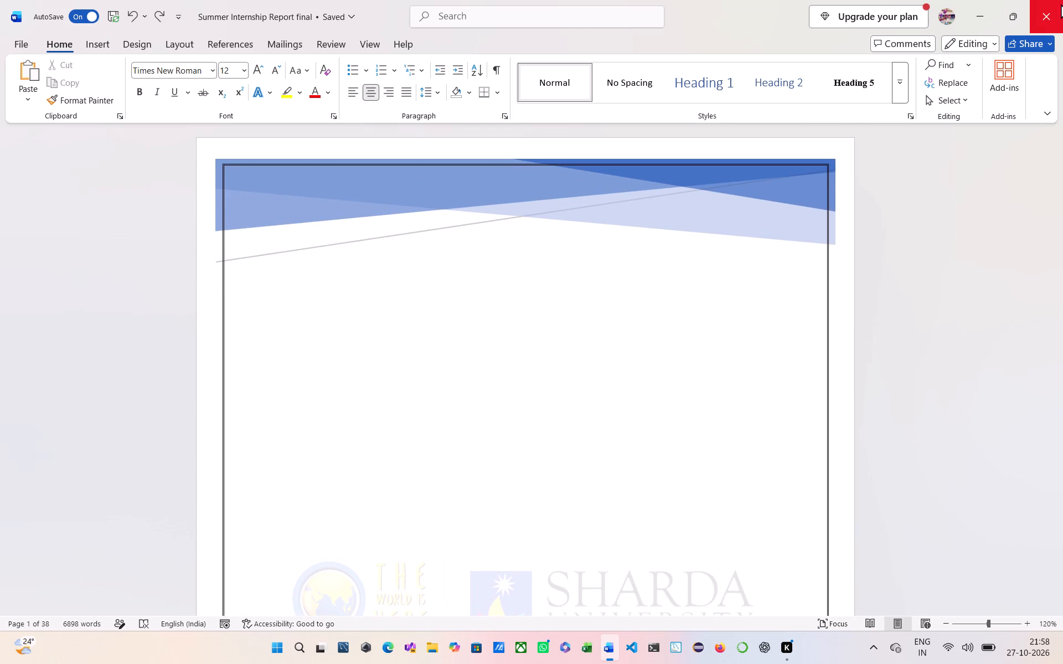
{"action": "left_click", "coordinate": [1046, 9]}
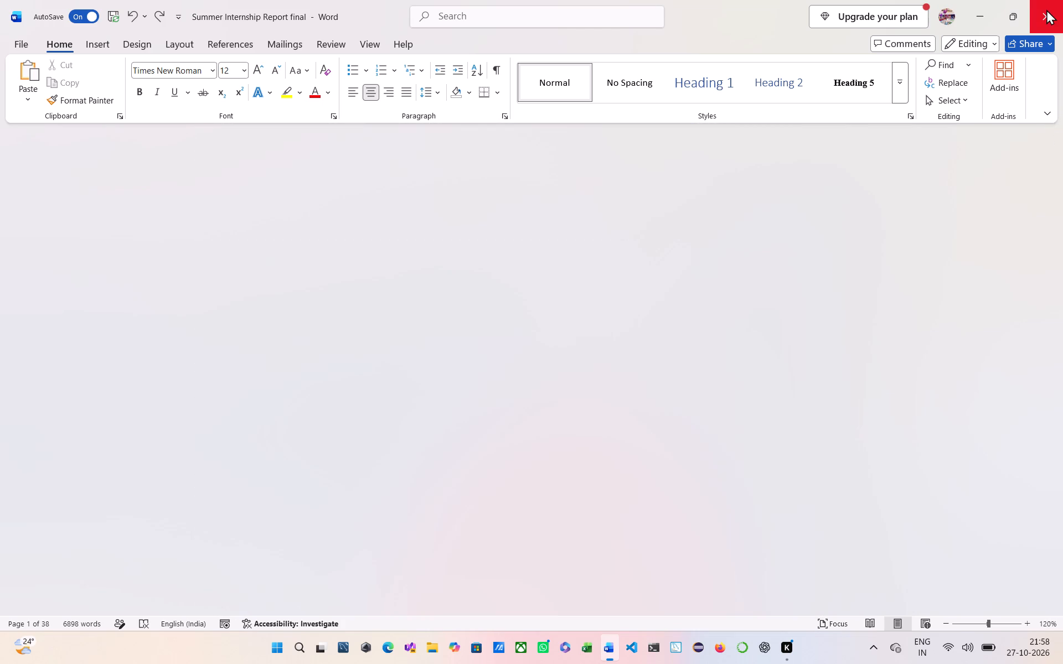